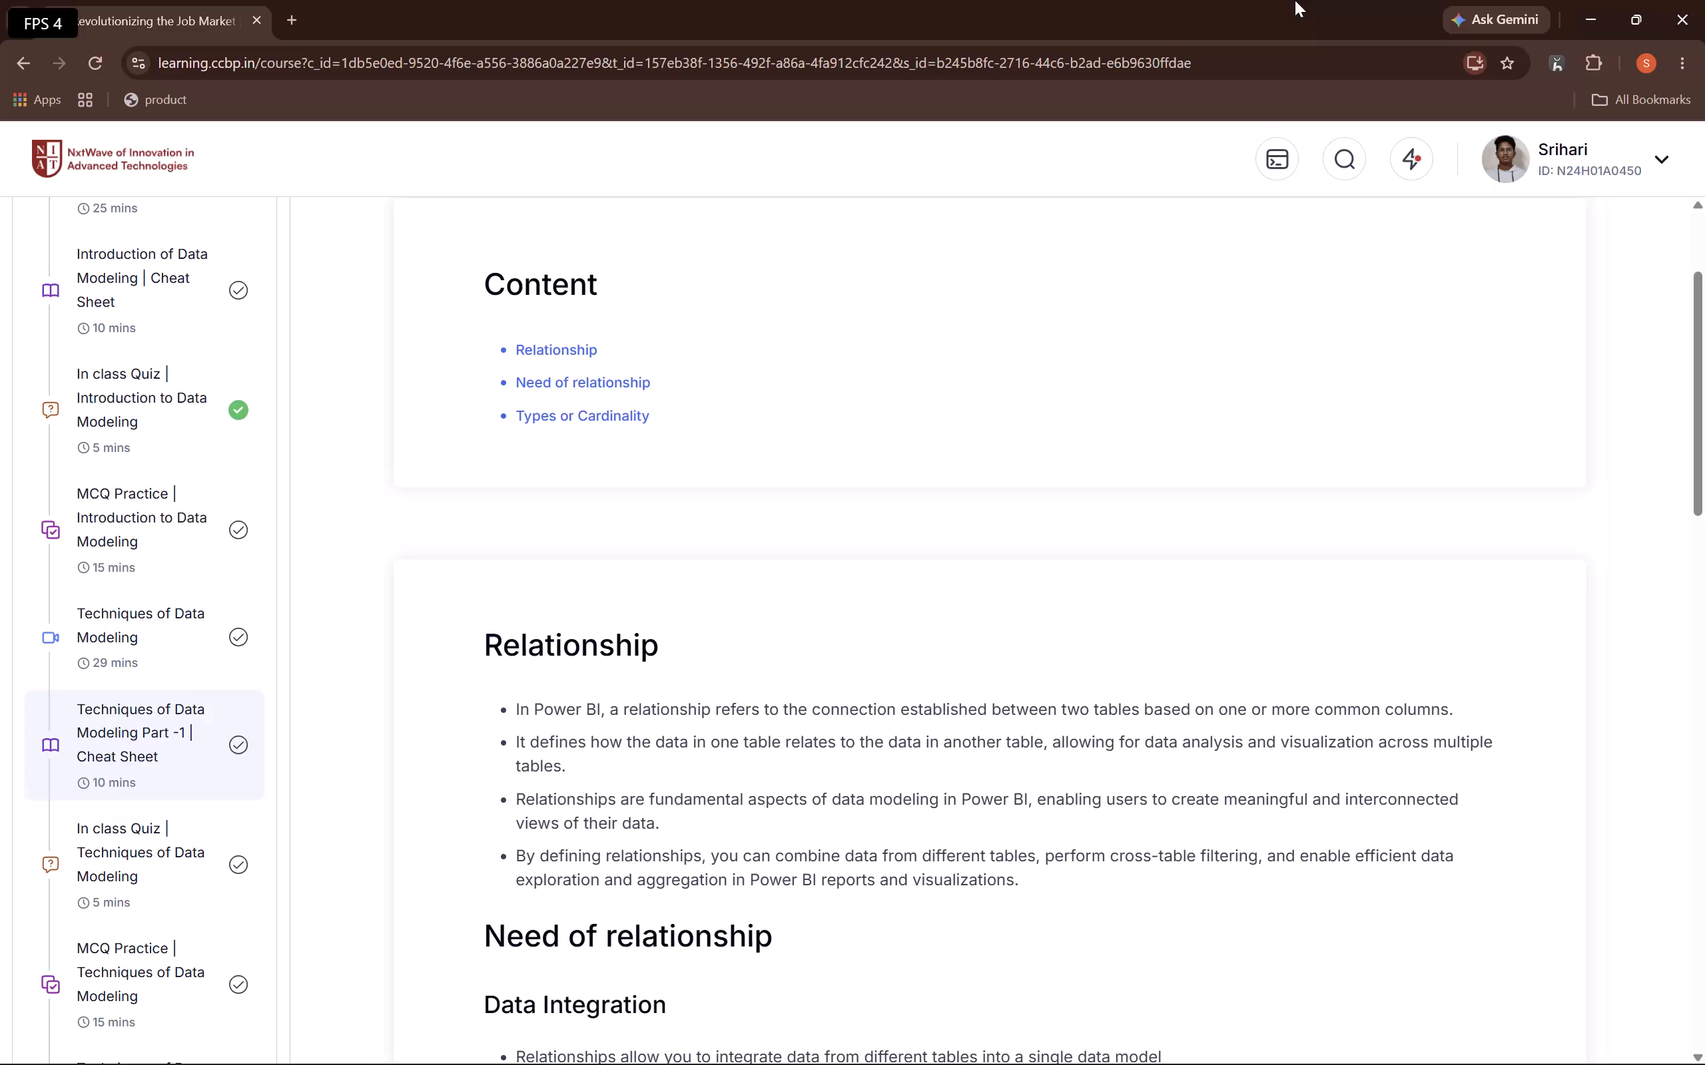
# Switch to Power BI Desktop and import the Data_Modeling-Dataset Excel workbook from the Downloads folder.
pyautogui.click(1574, 32)
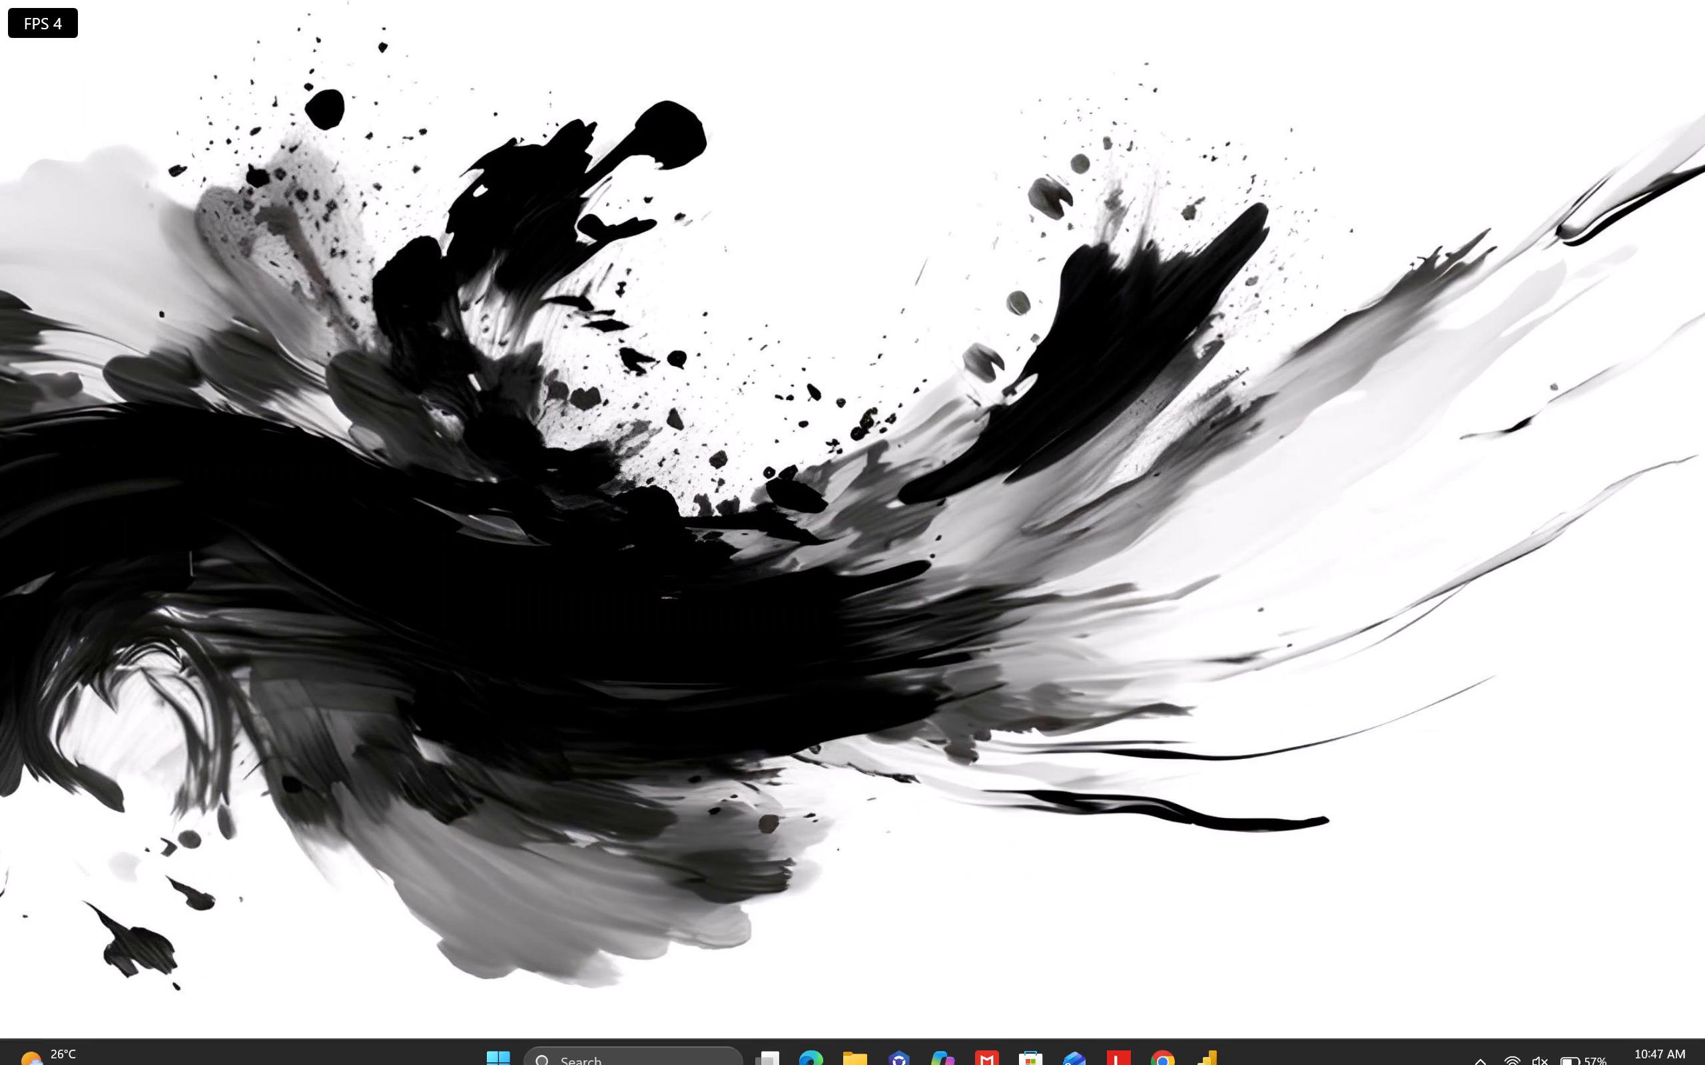
pyautogui.click(1205, 1044)
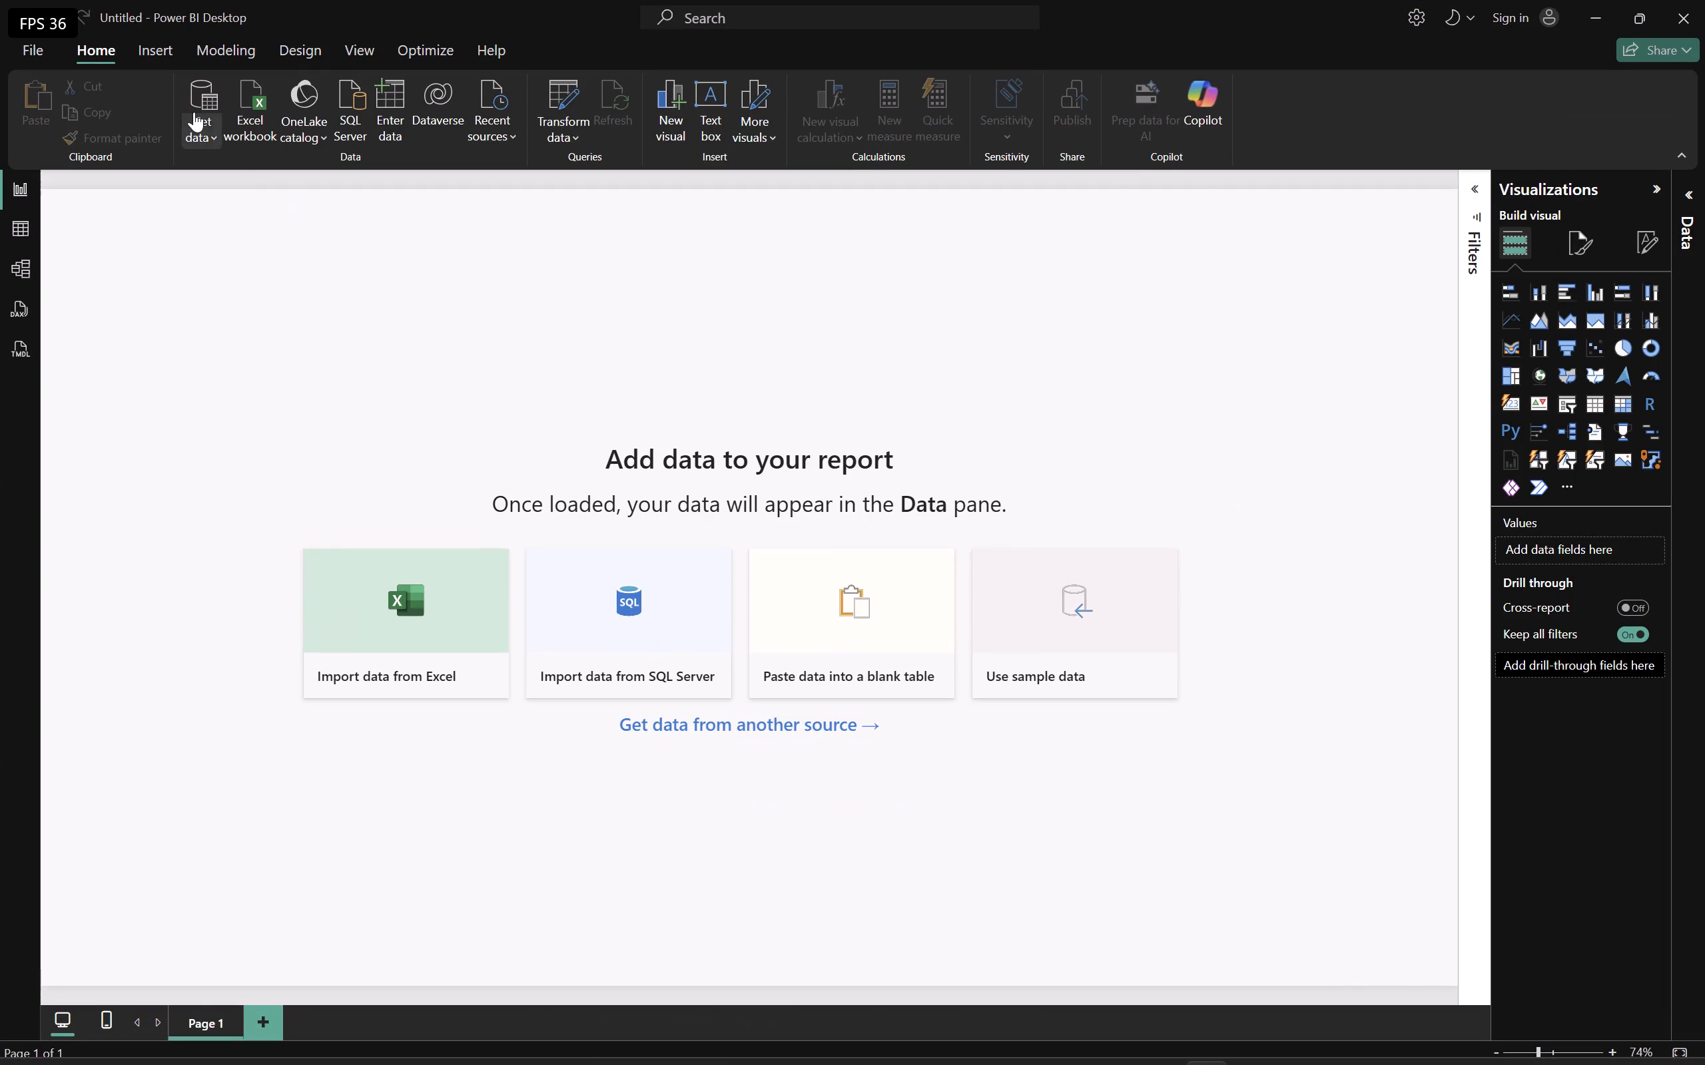
pyautogui.click(252, 124)
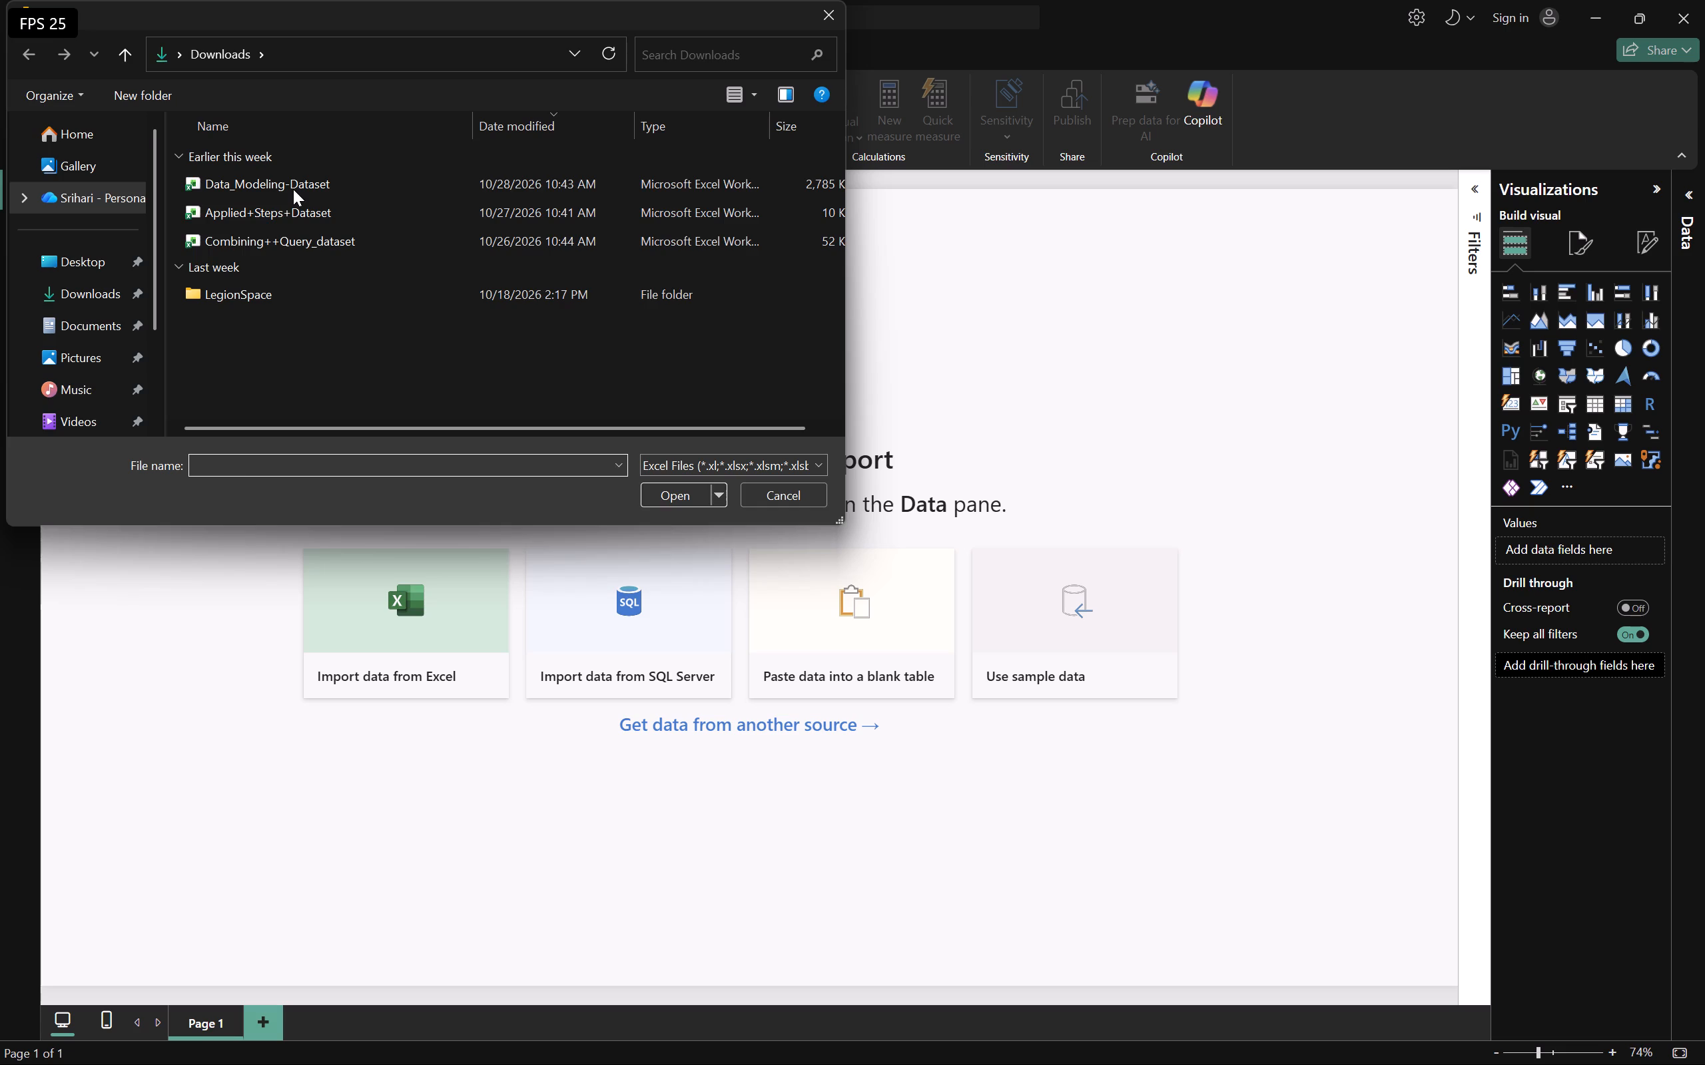
pyautogui.doubleClick(293, 189)
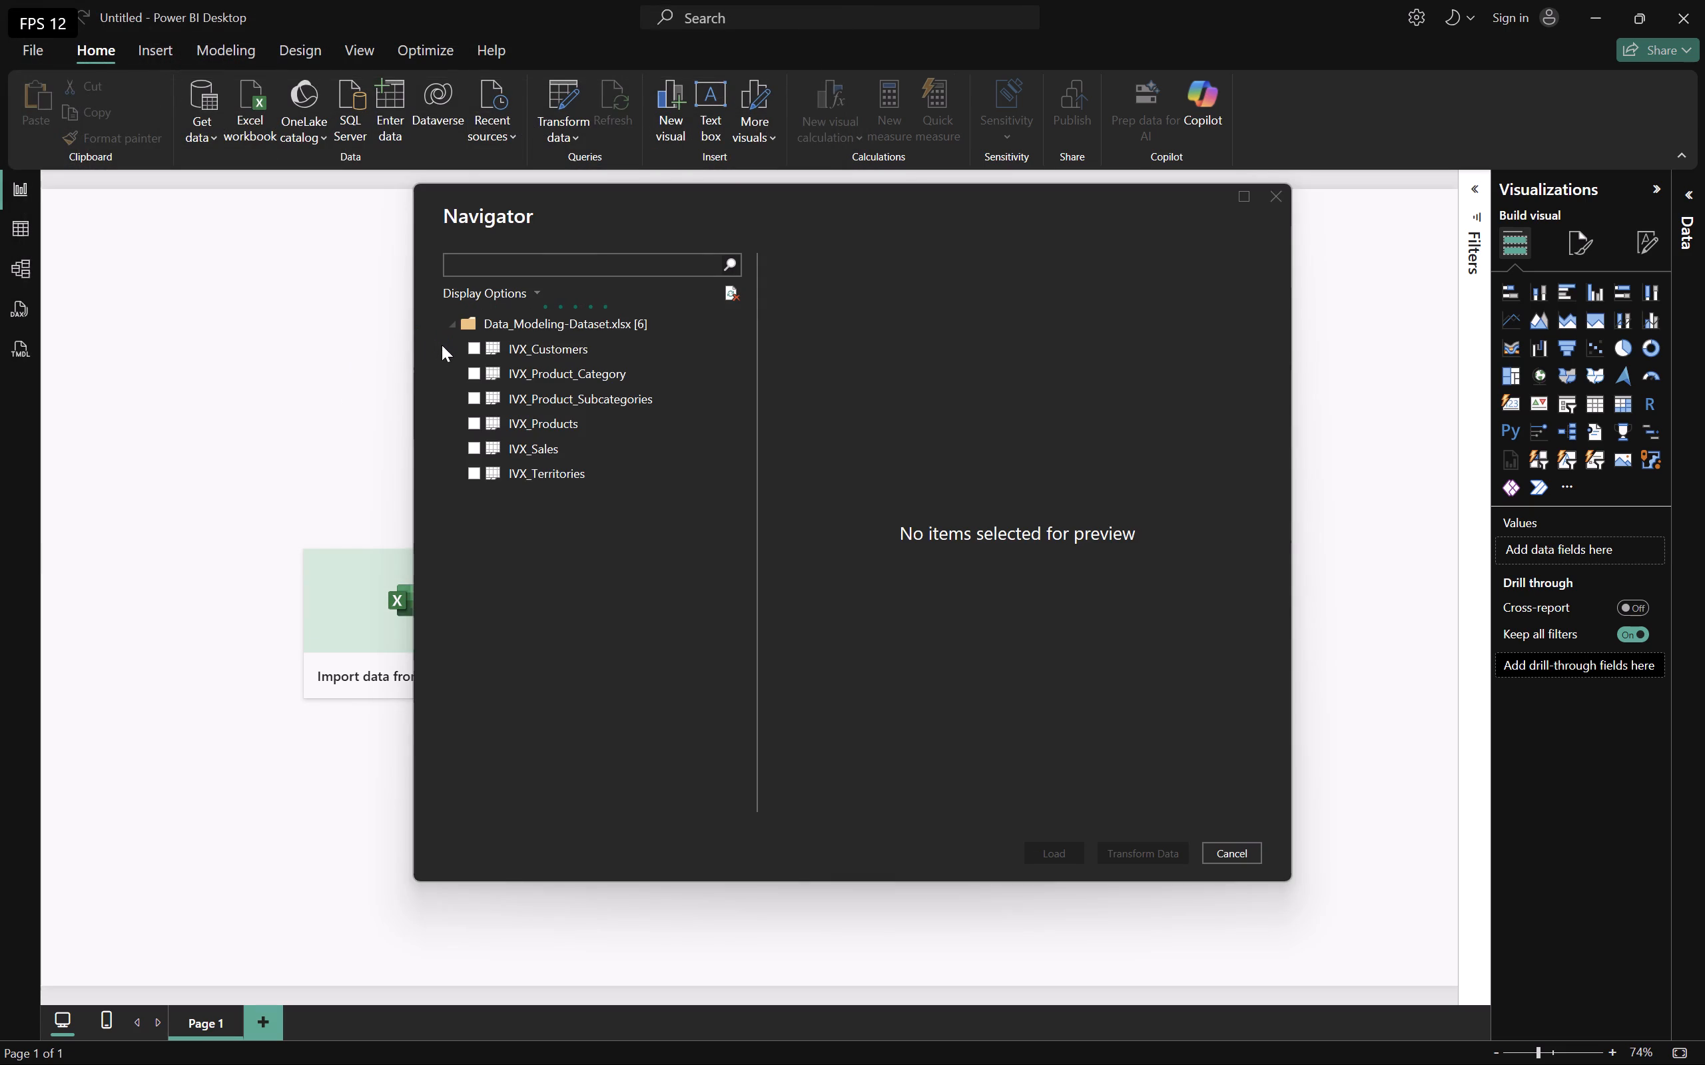
# Load the Customers, Product_Category, Product_Subcategories, Products, Sales and Territories IVX tables and show the loaded data in Table view.
pyautogui.click(453, 353)
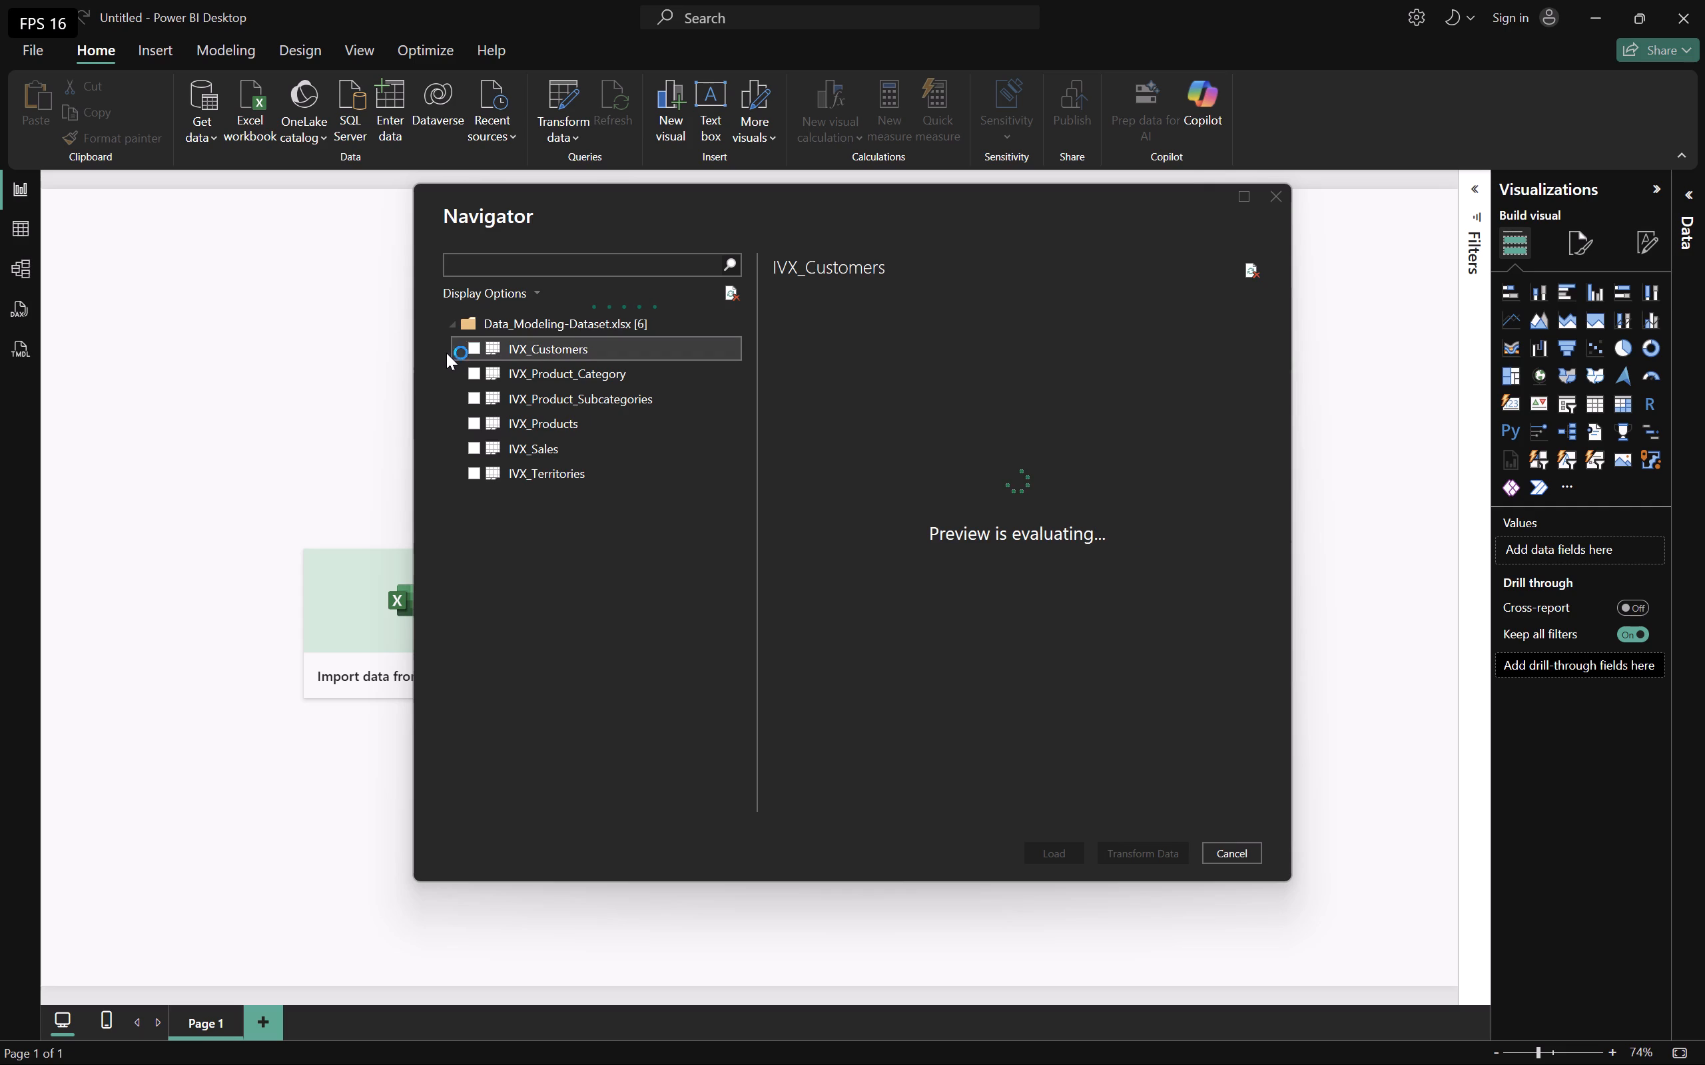
pyautogui.click(476, 354)
pyautogui.click(474, 351)
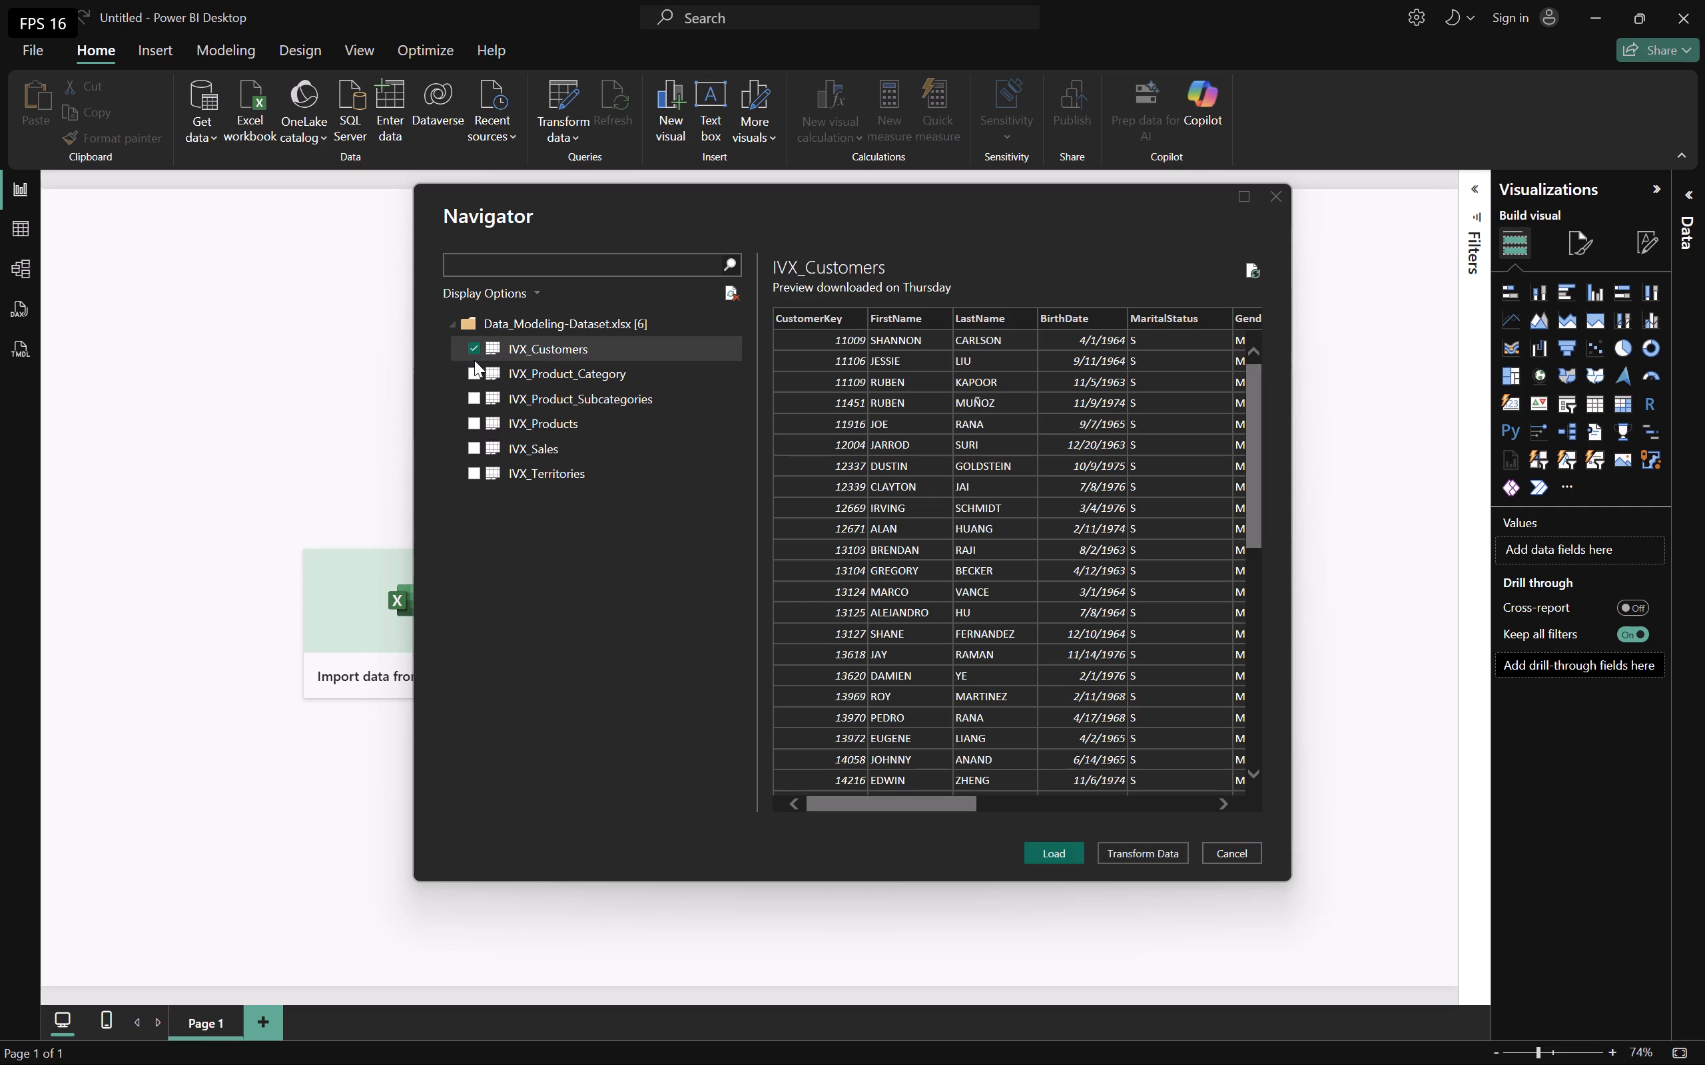
pyautogui.click(474, 374)
pyautogui.click(476, 398)
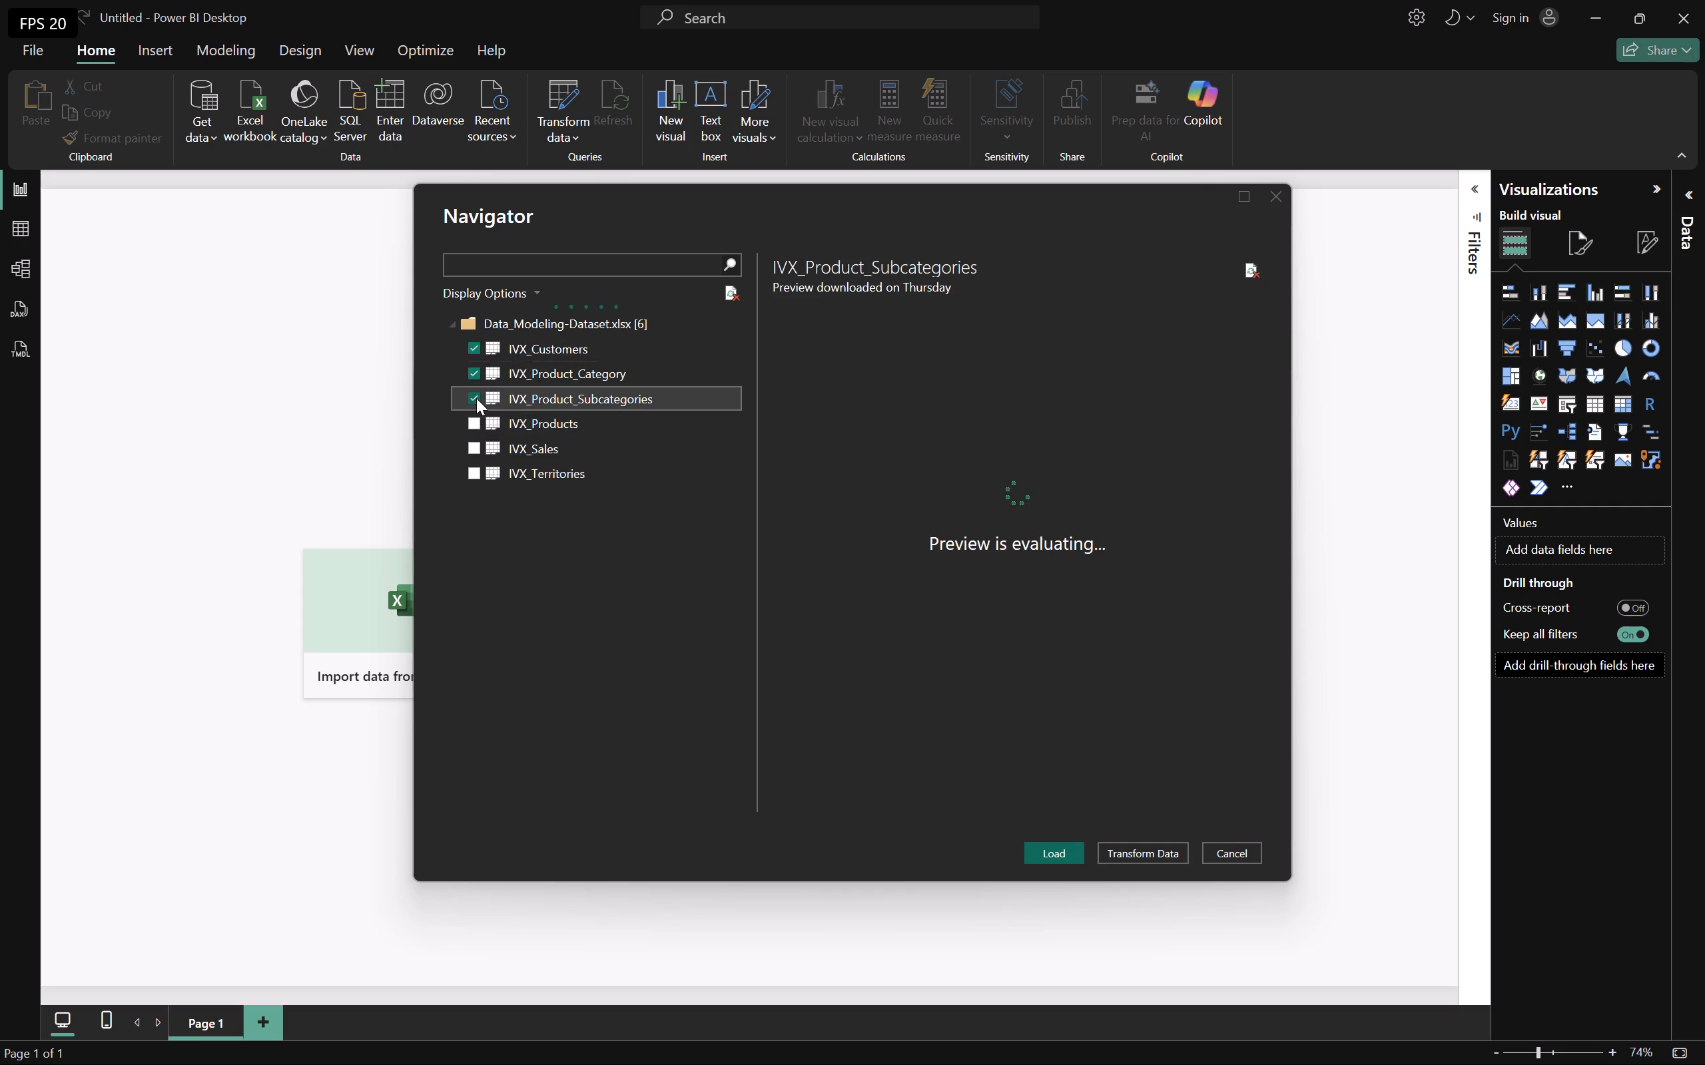
pyautogui.click(476, 421)
pyautogui.click(476, 442)
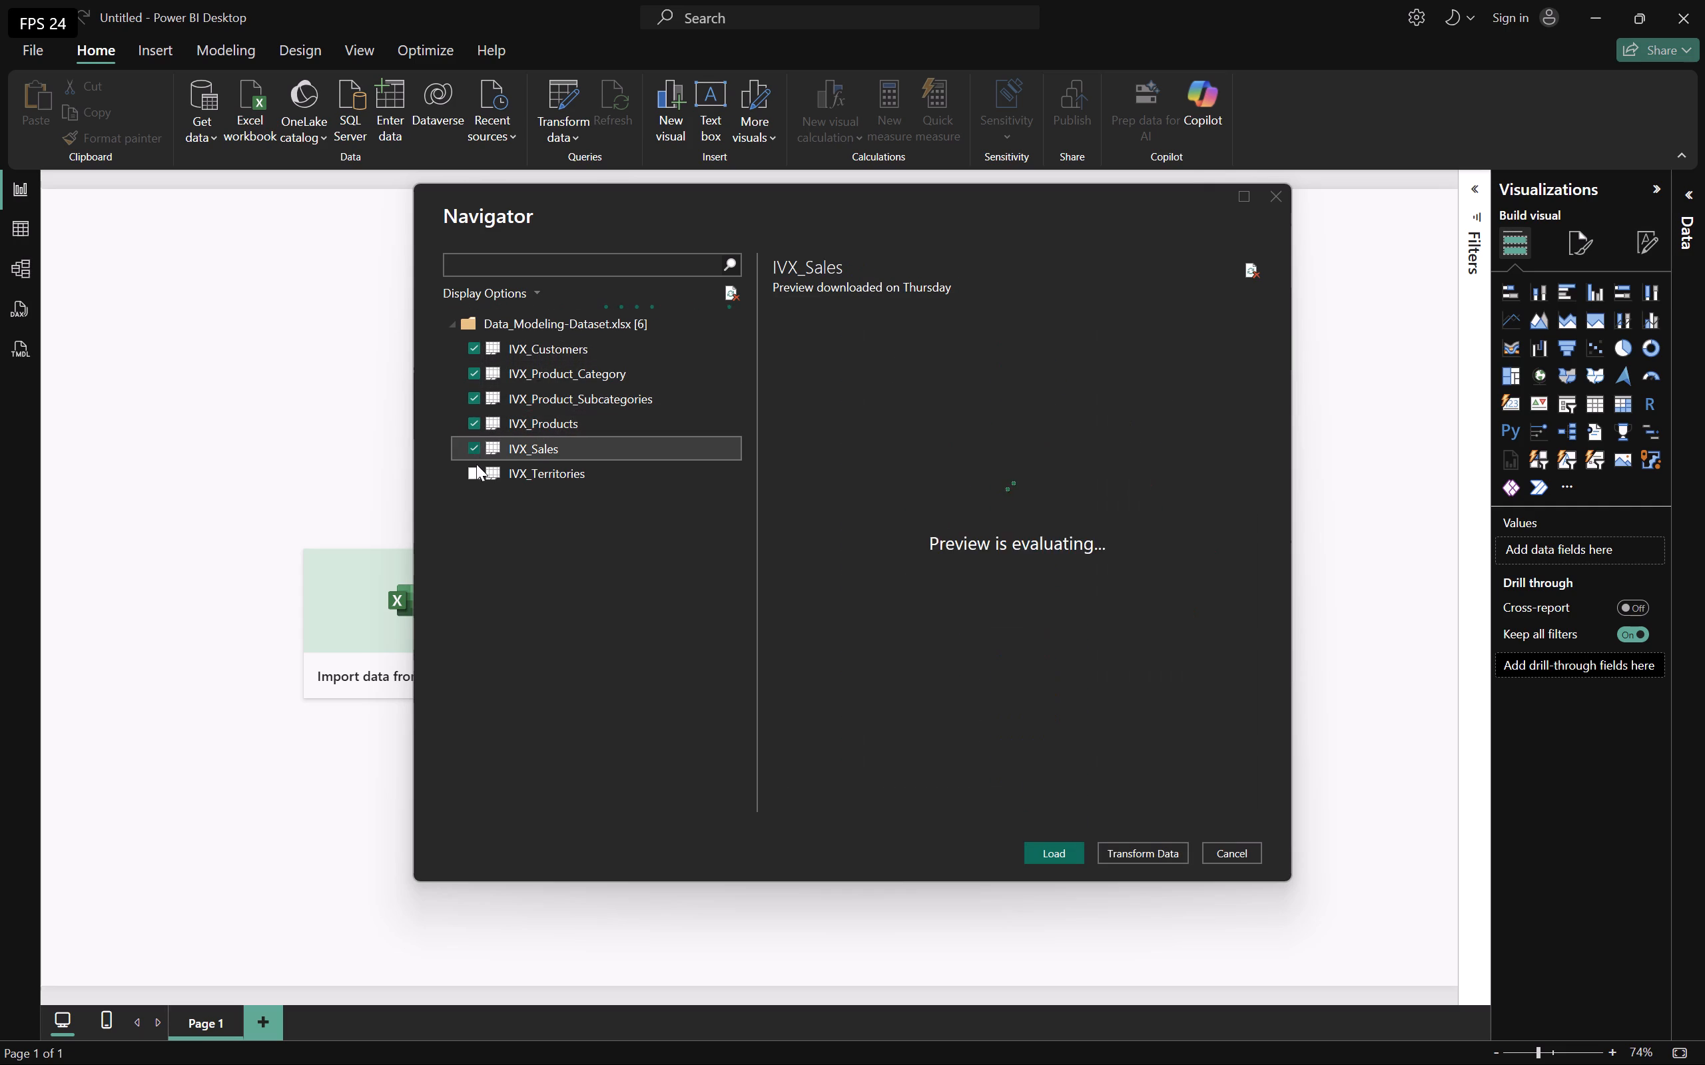
pyautogui.click(476, 471)
pyautogui.click(1060, 841)
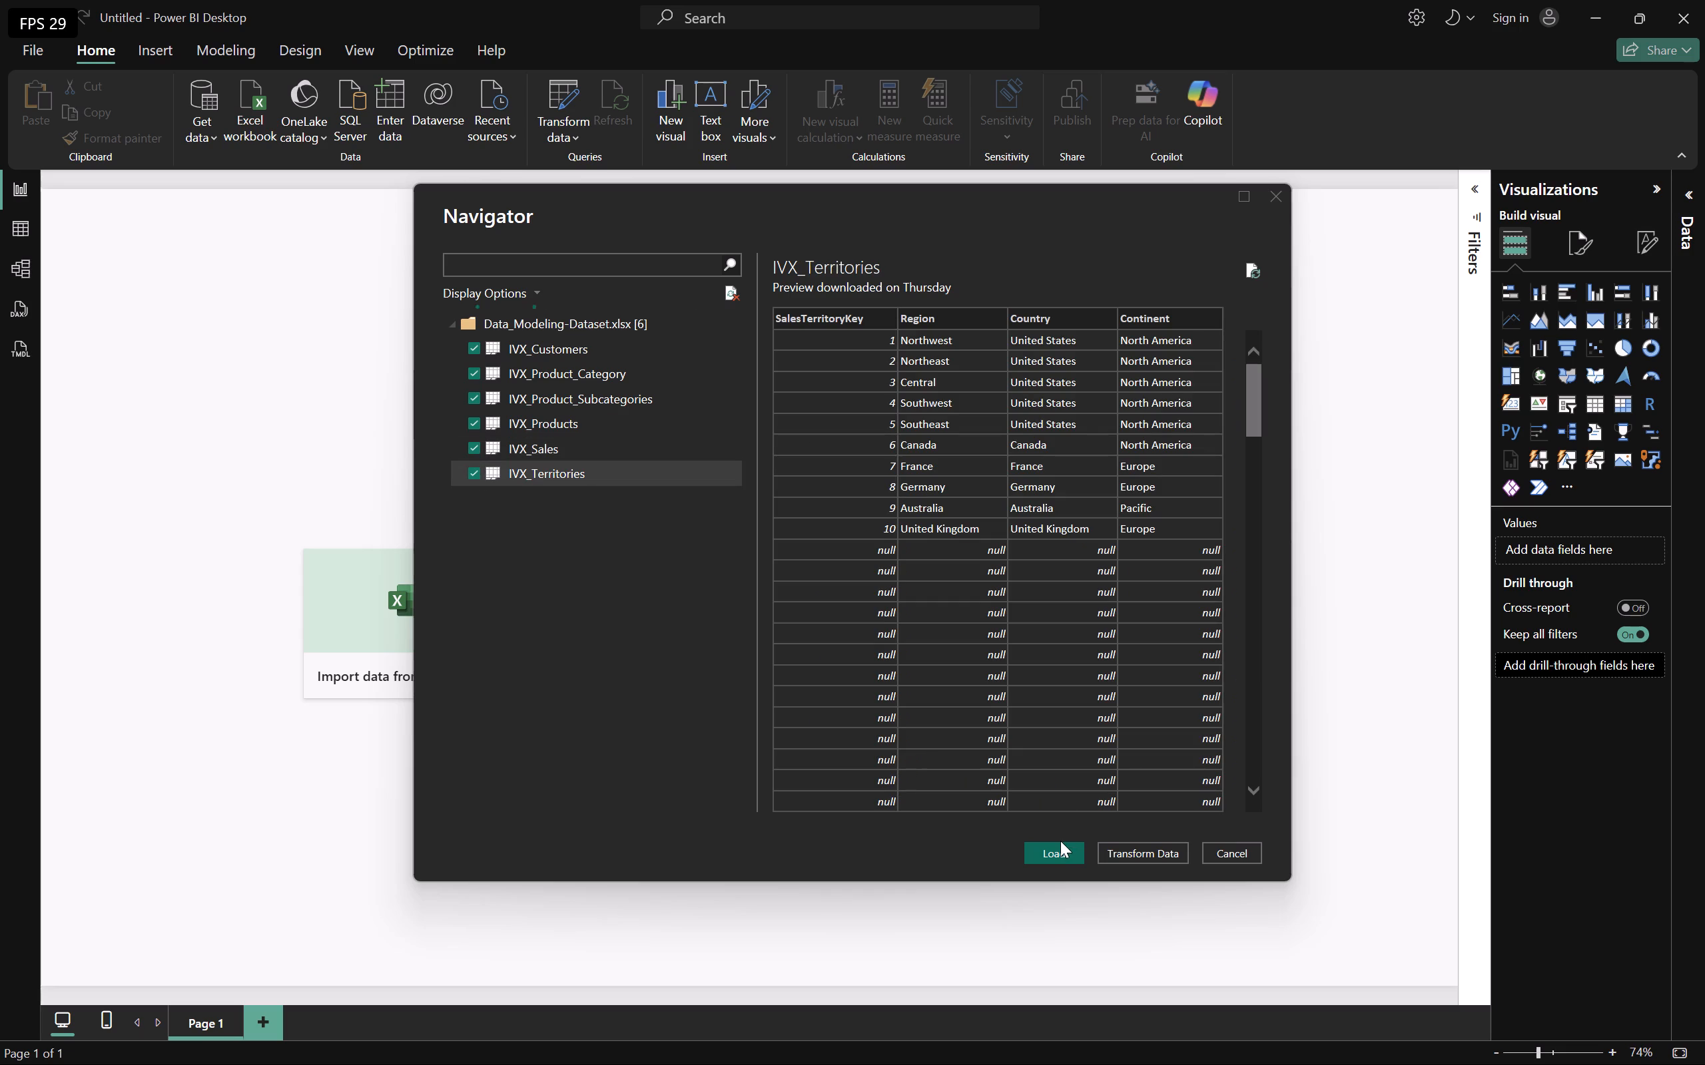
pyautogui.click(1058, 847)
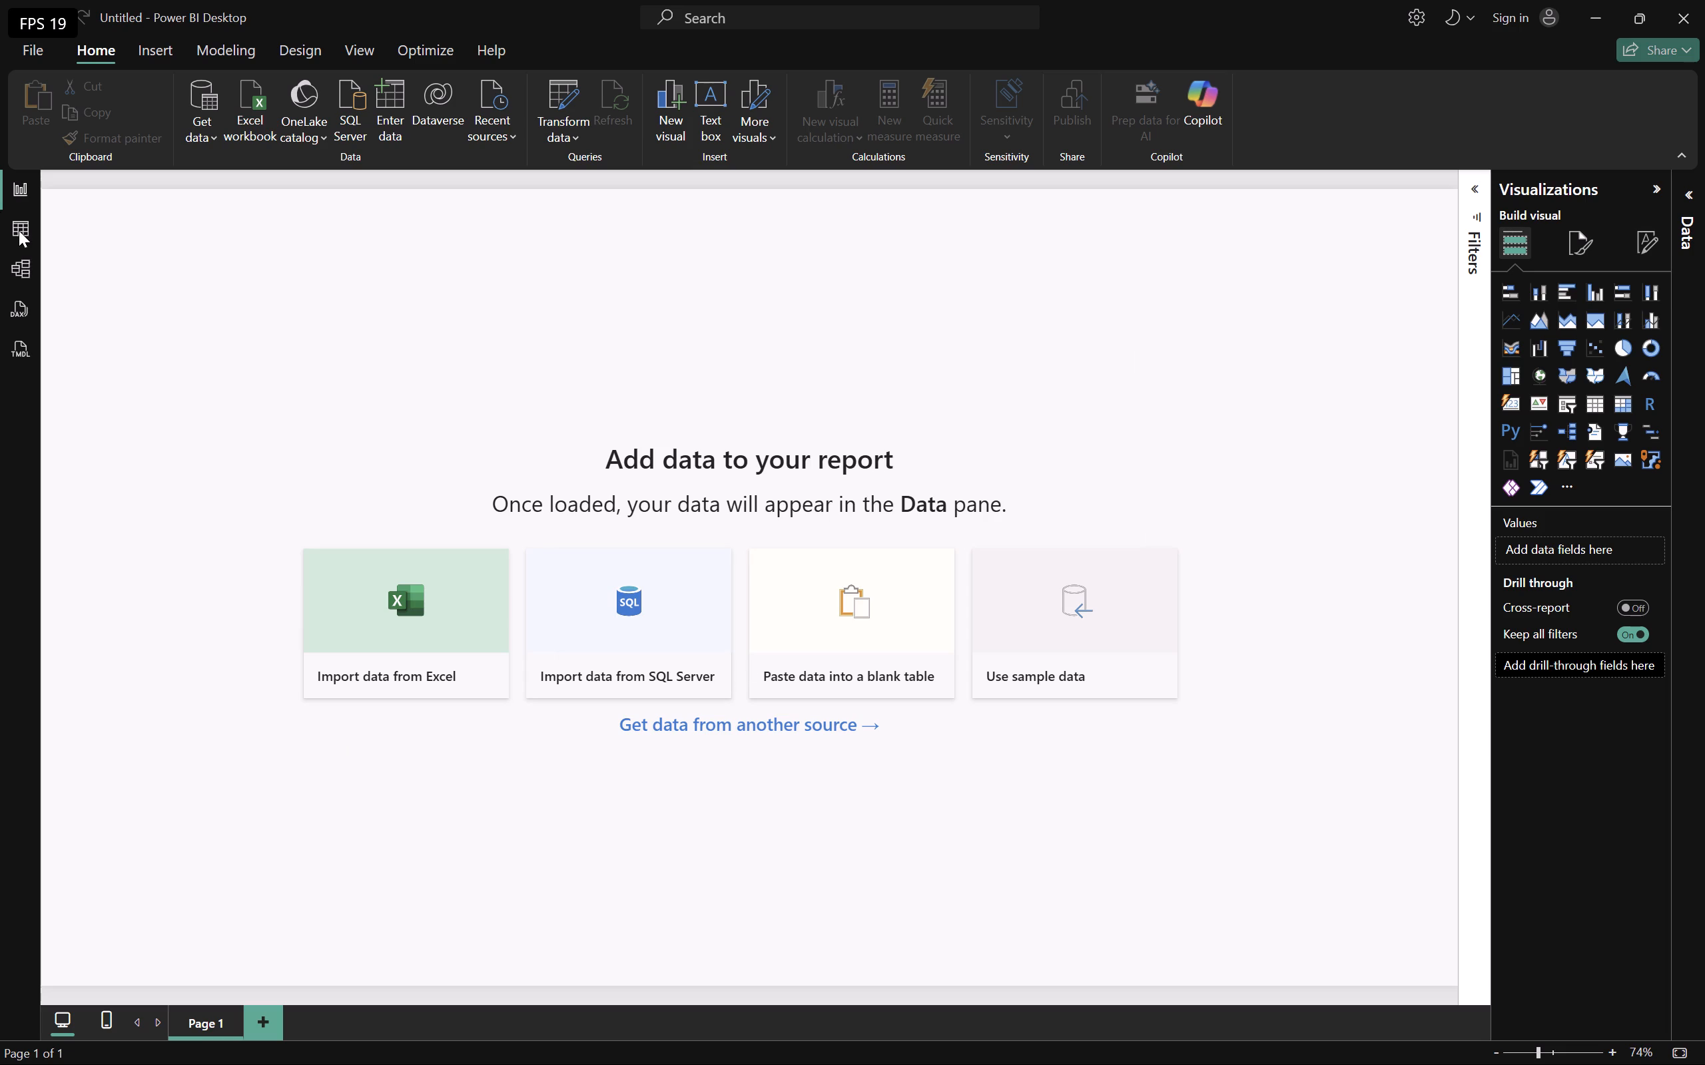
pyautogui.click(19, 230)
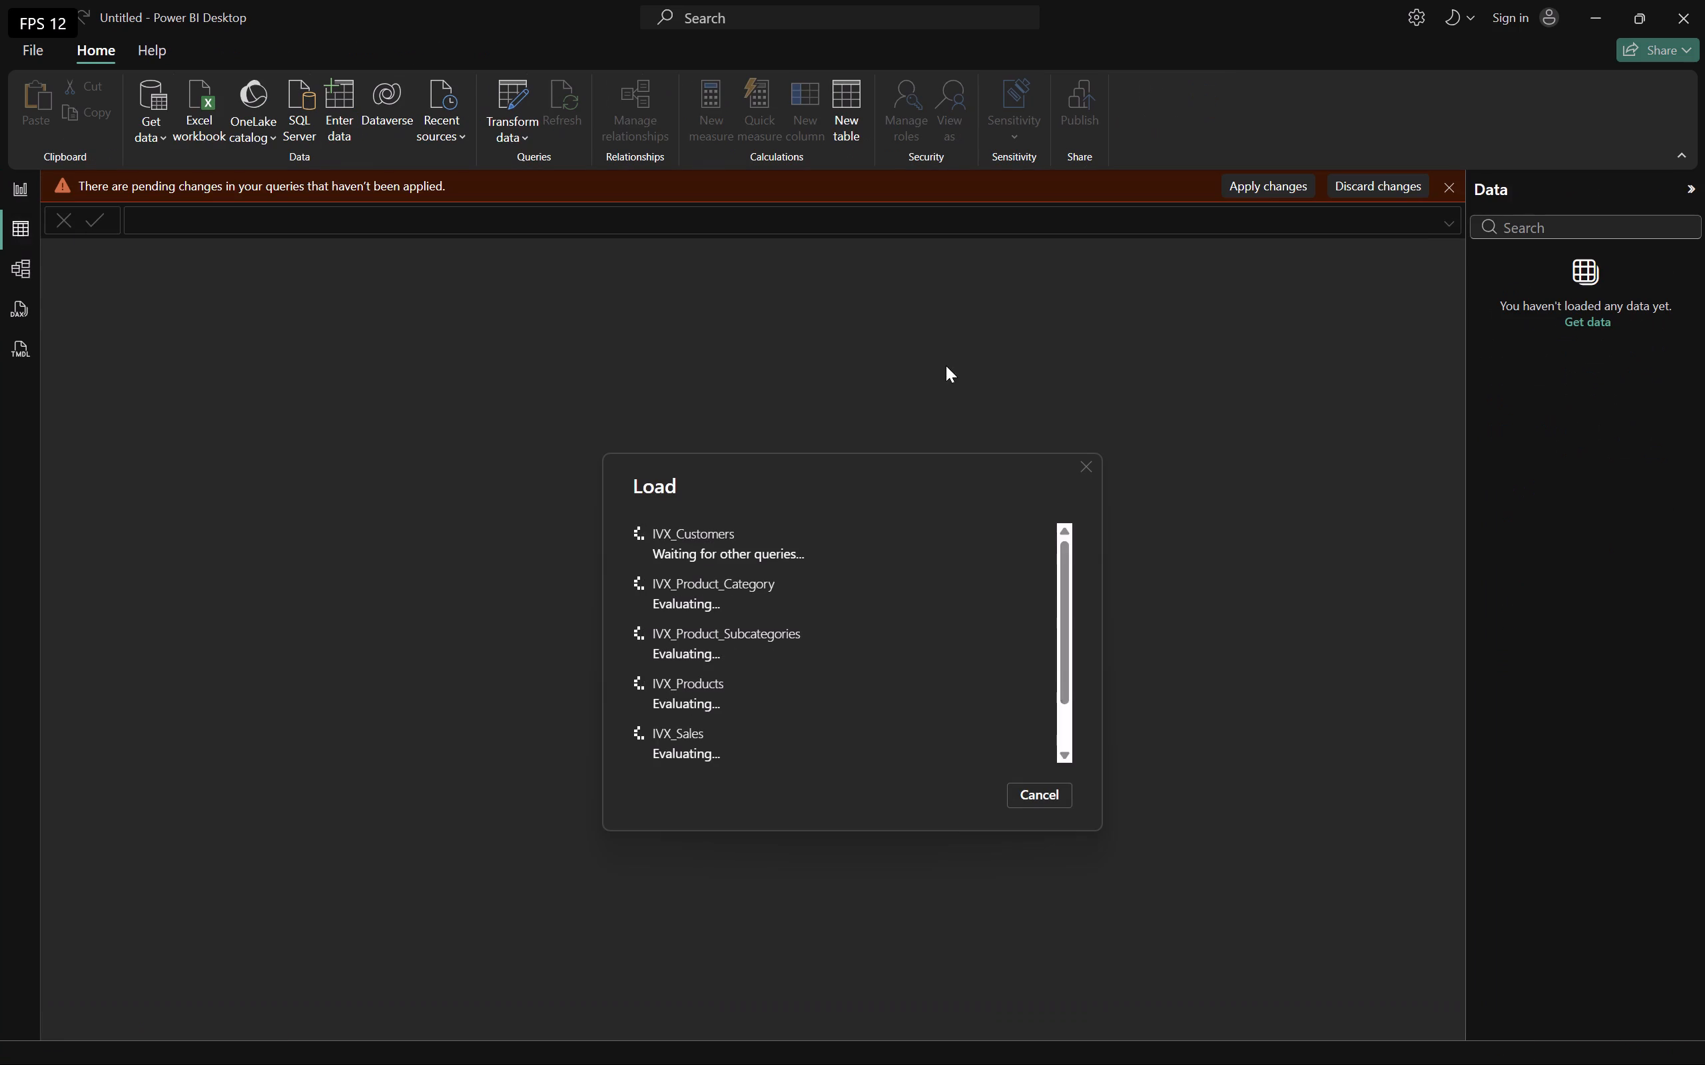
pyautogui.click(1295, 188)
pyautogui.doubleClick(1277, 185)
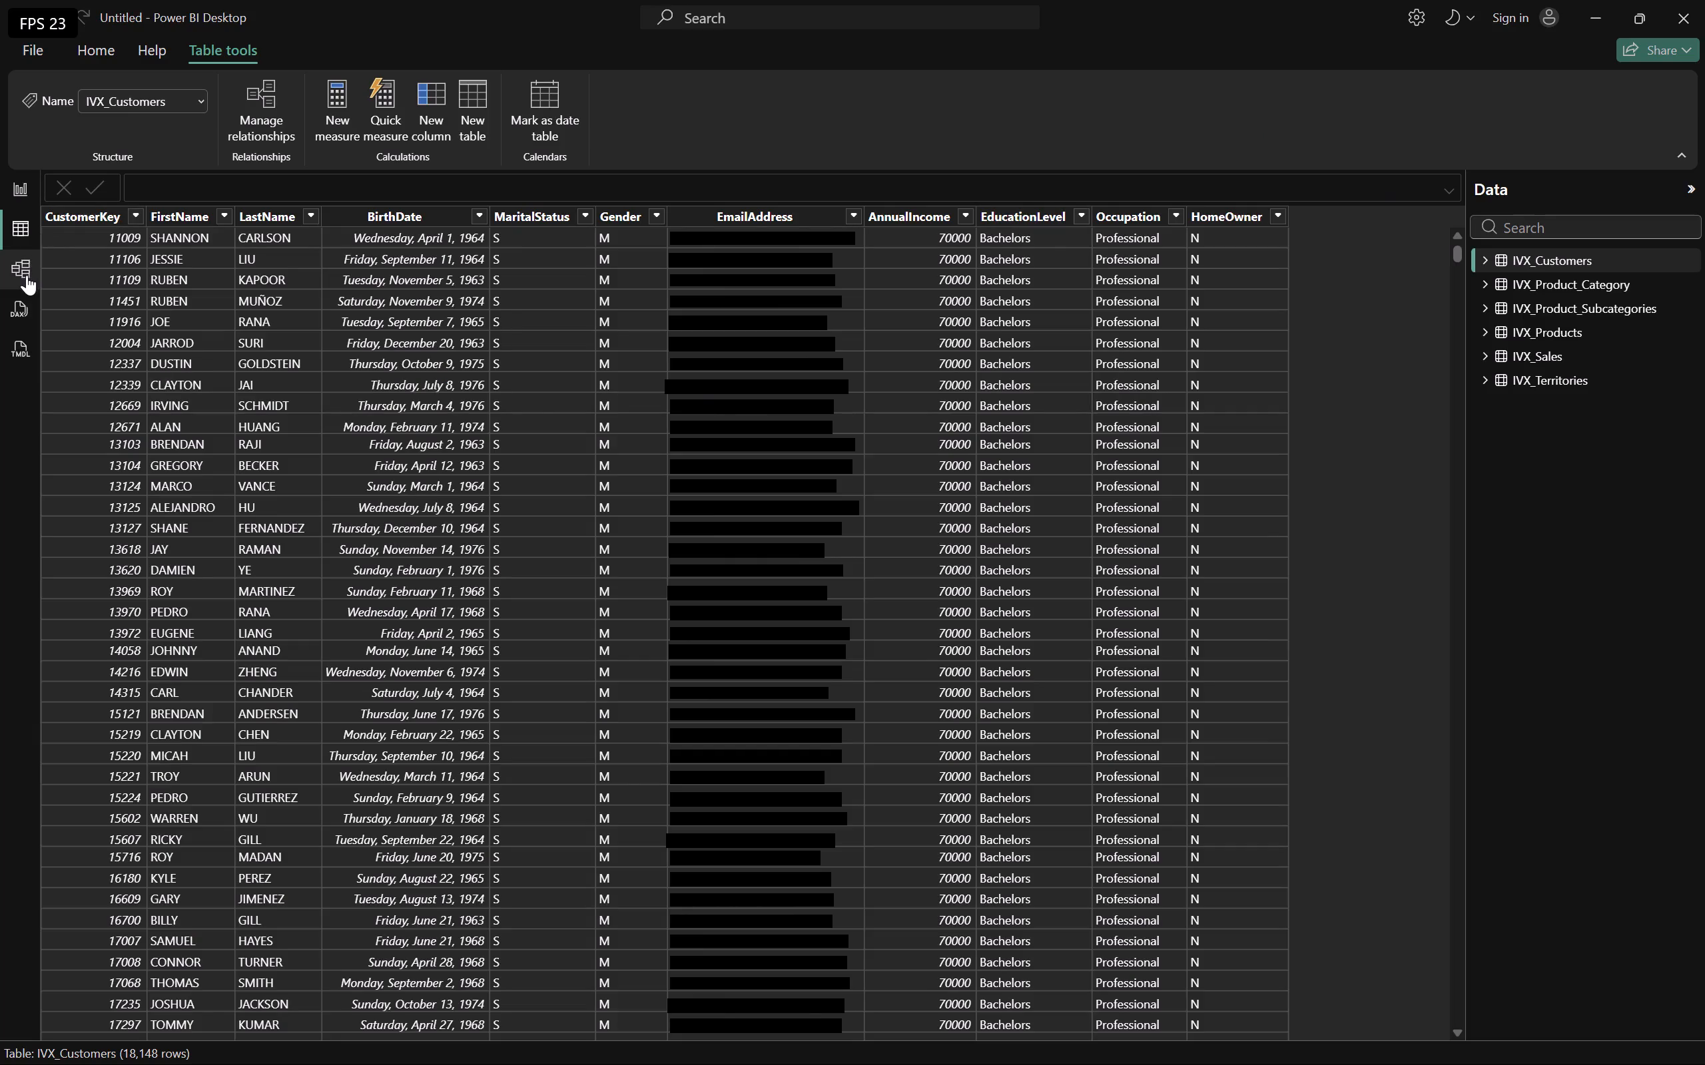
# In Model view, move the IVX_Customers table below IVX_Sales and shift IVX_Product_Category slightly upward.
pyautogui.click(27, 275)
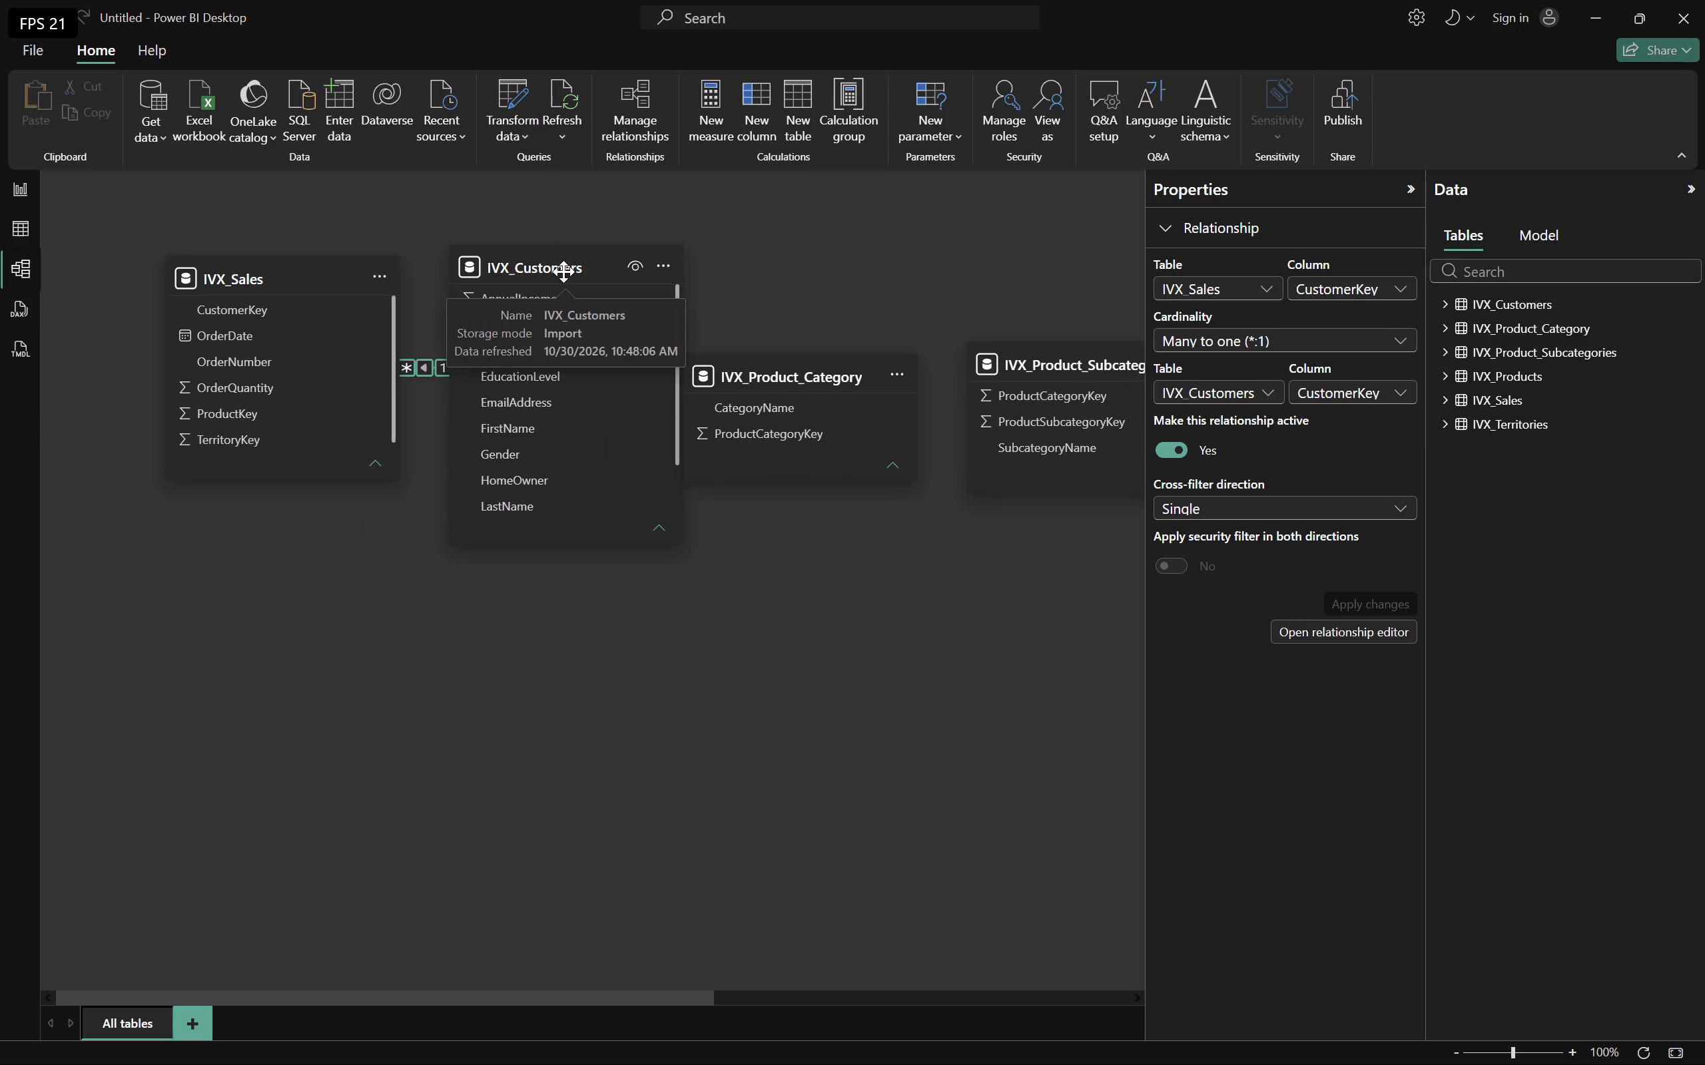
pyautogui.moveTo(563, 272); pyautogui.dragTo(492, 572)
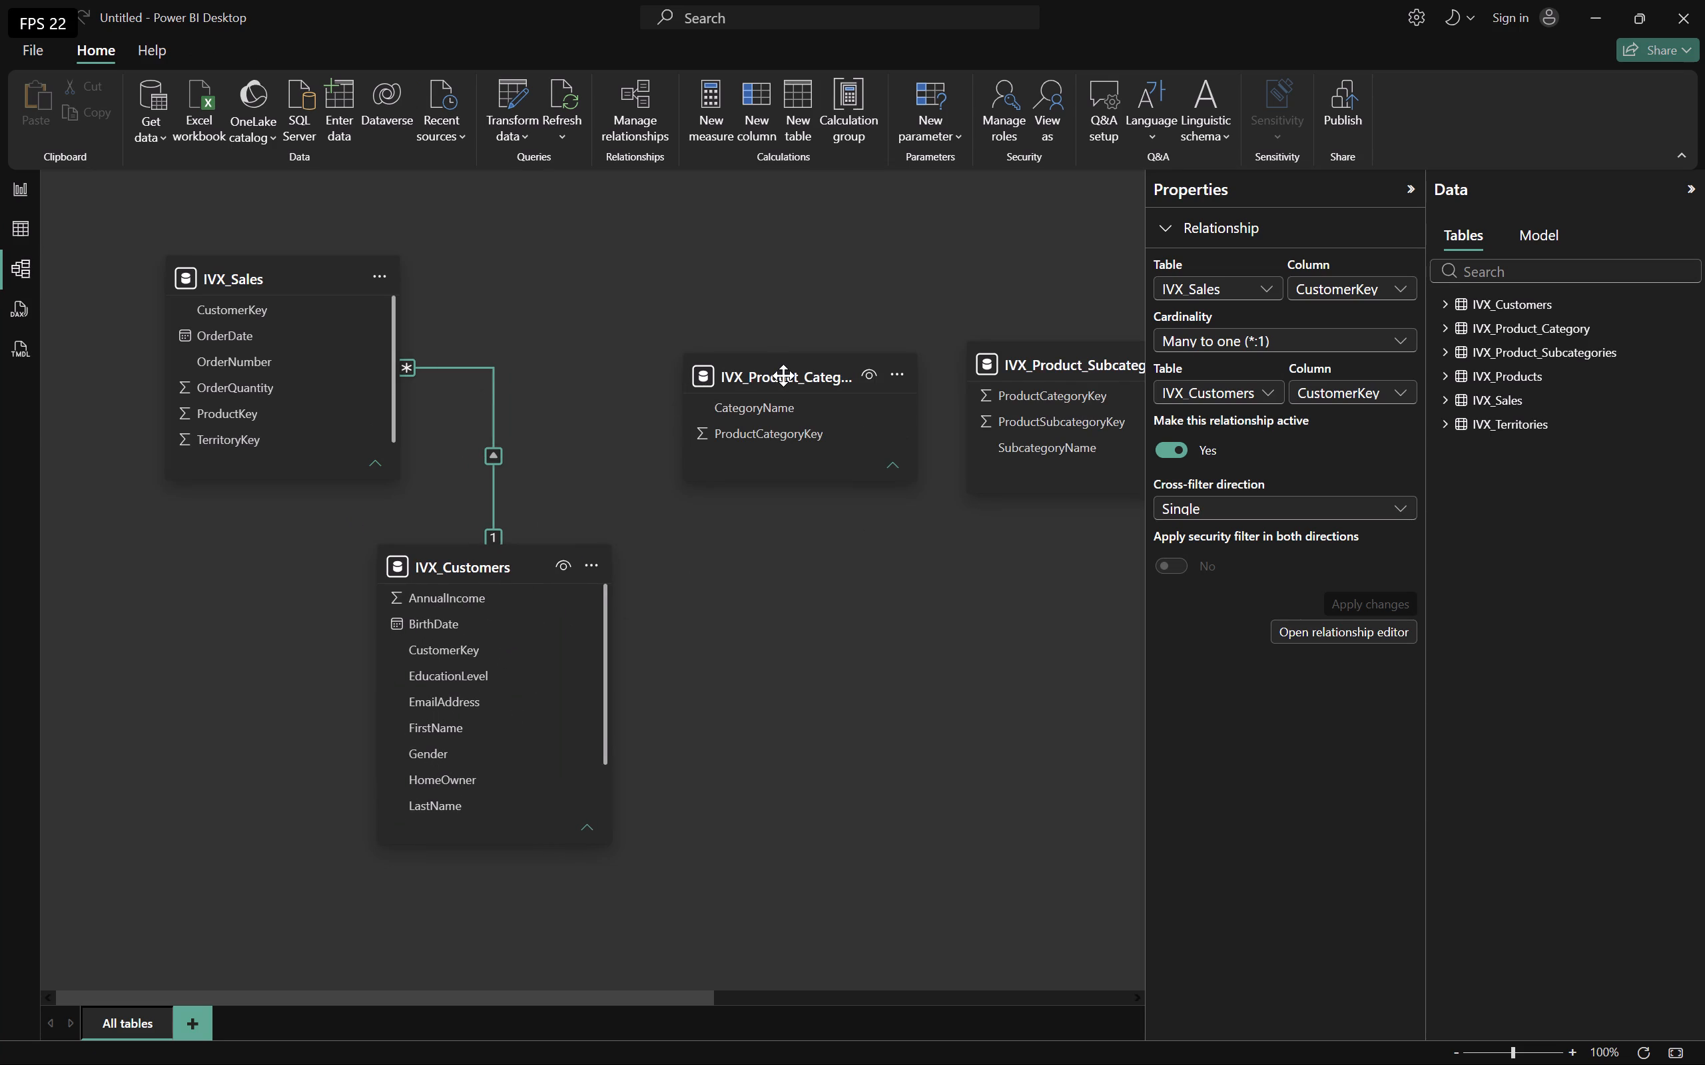
pyautogui.moveTo(783, 375); pyautogui.dragTo(755, 294)
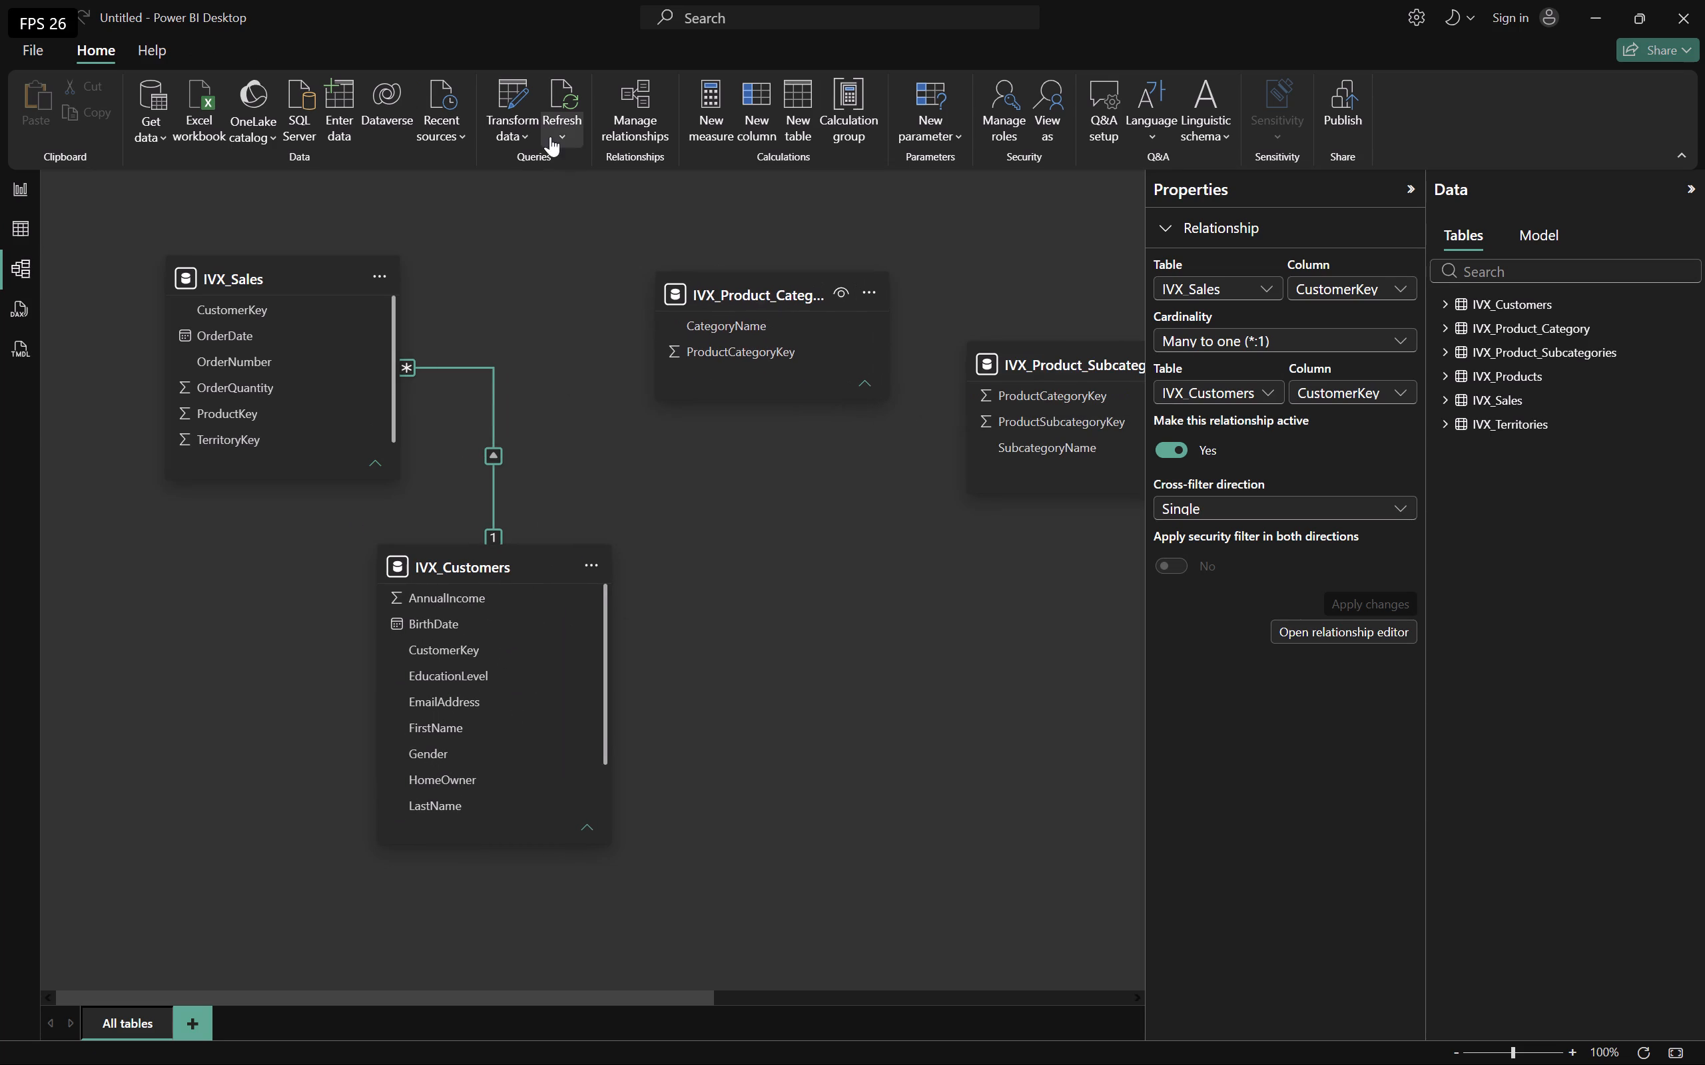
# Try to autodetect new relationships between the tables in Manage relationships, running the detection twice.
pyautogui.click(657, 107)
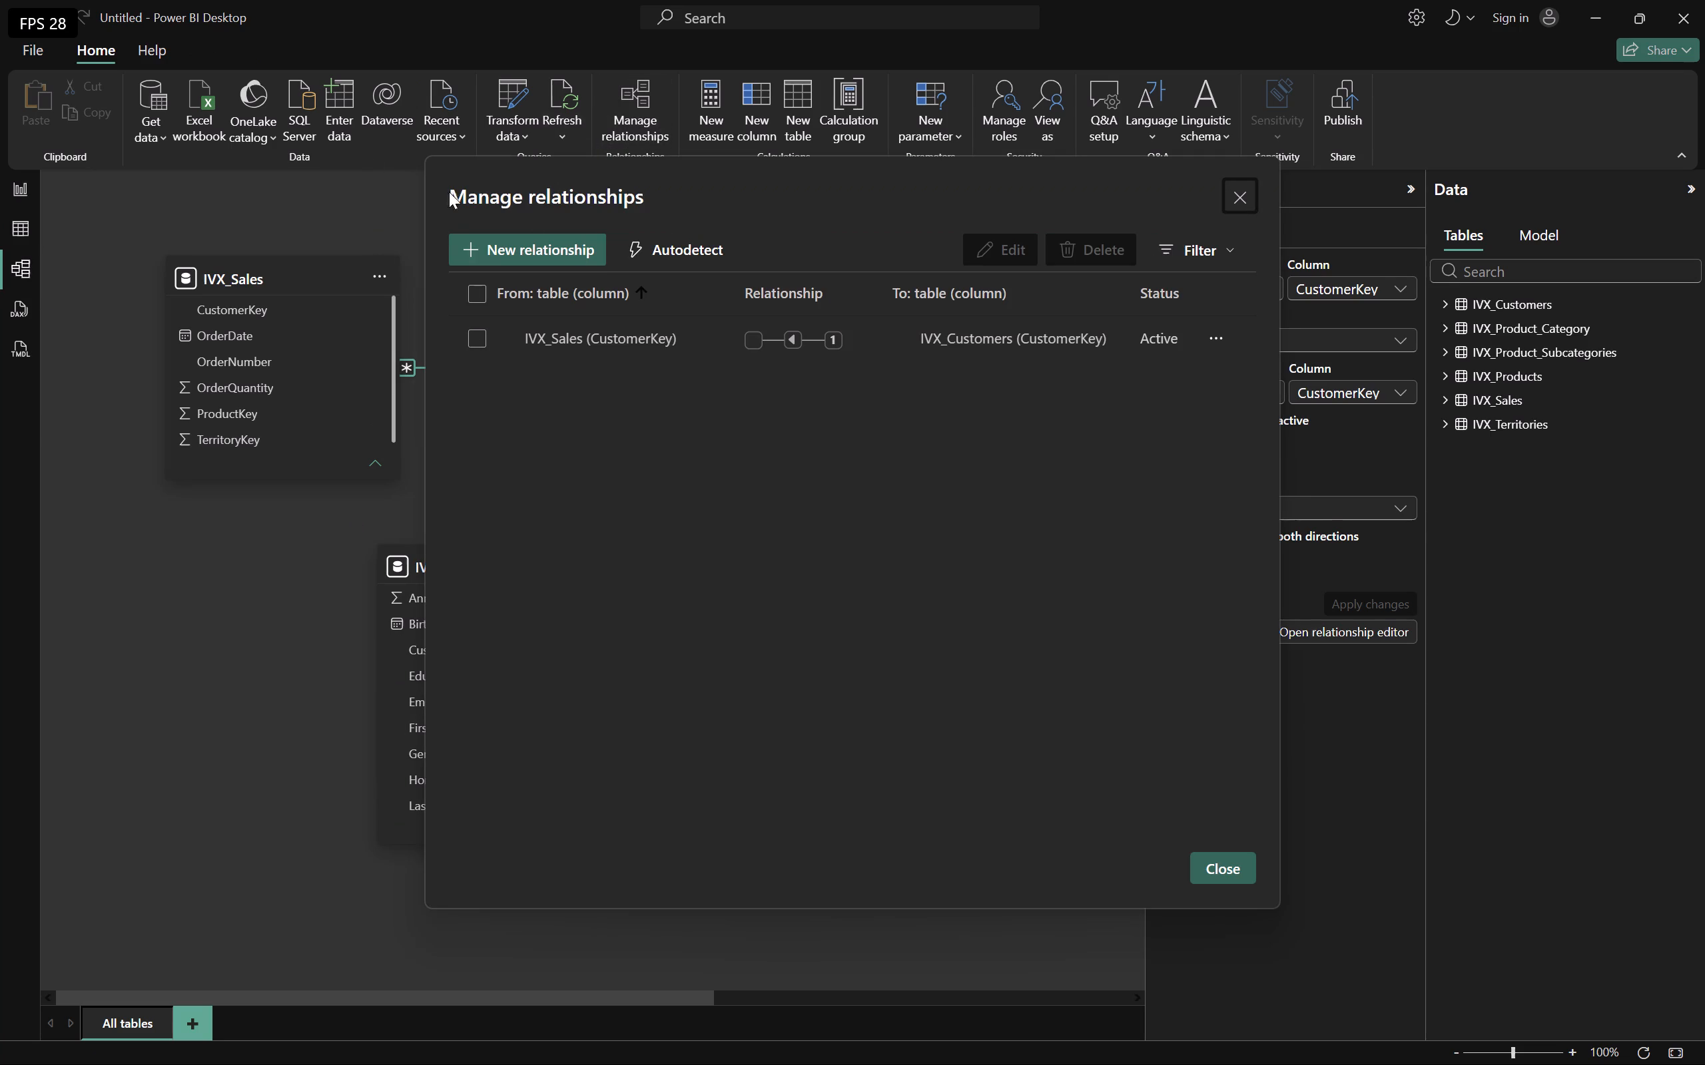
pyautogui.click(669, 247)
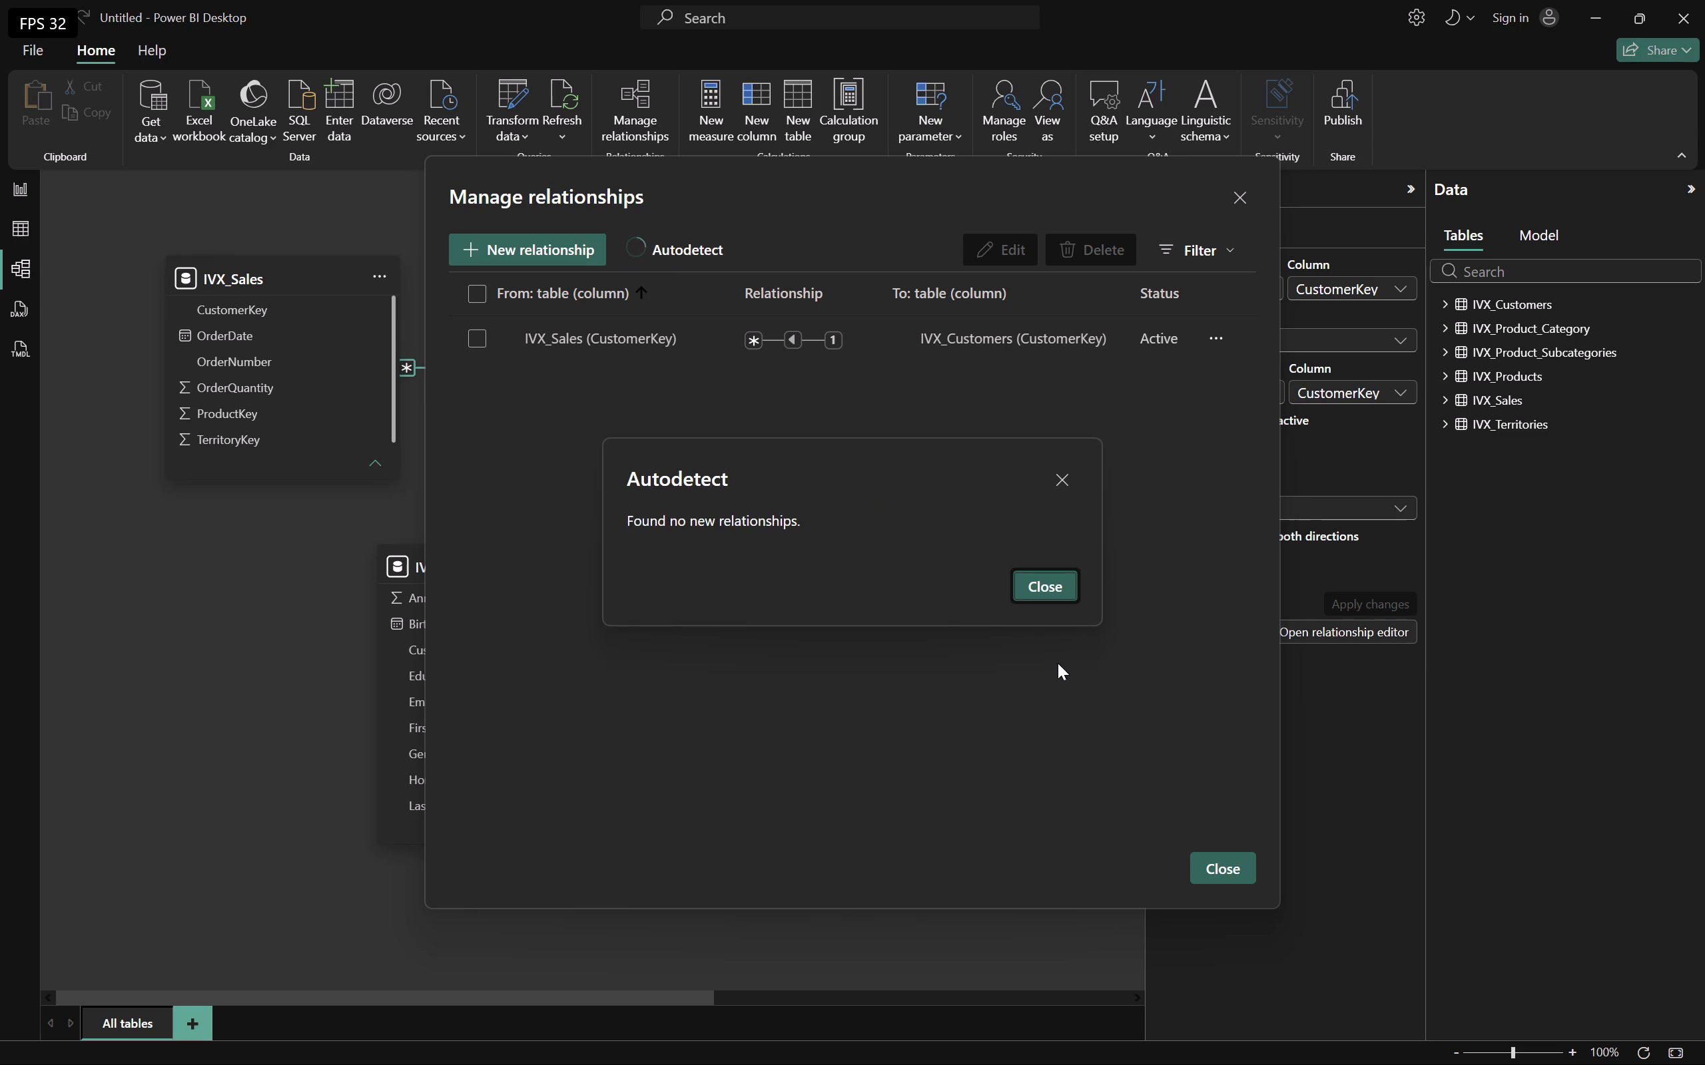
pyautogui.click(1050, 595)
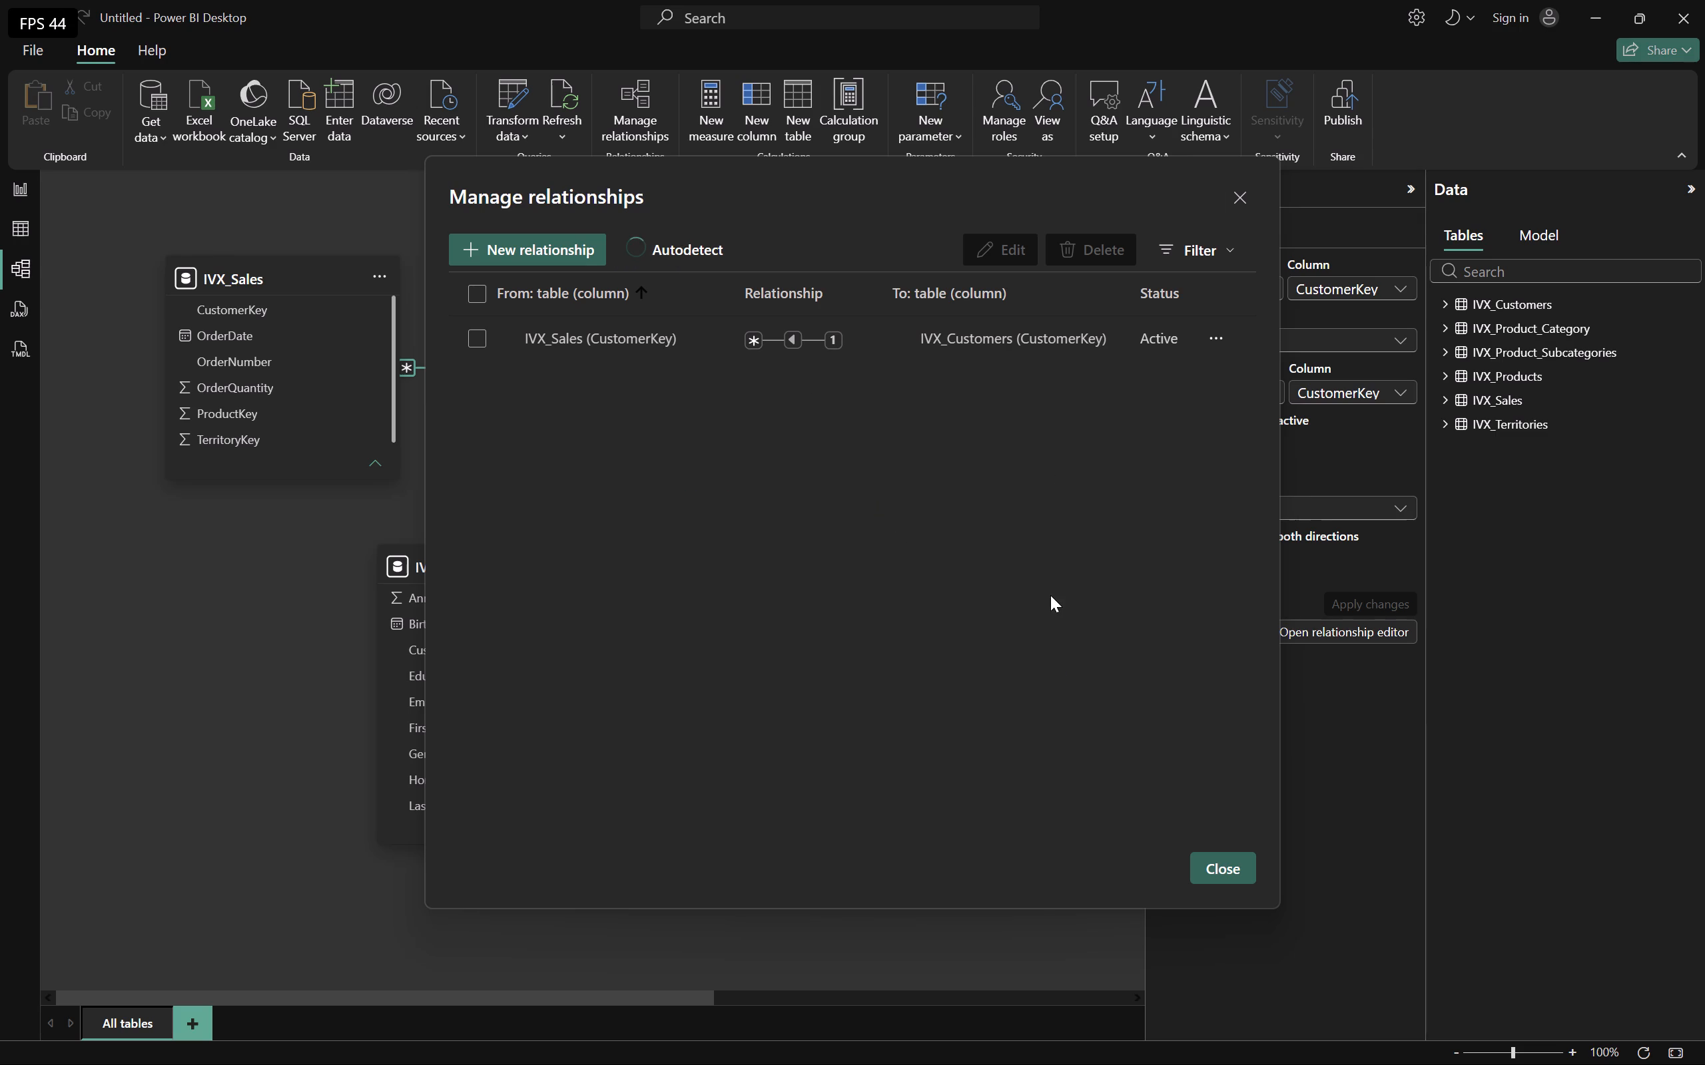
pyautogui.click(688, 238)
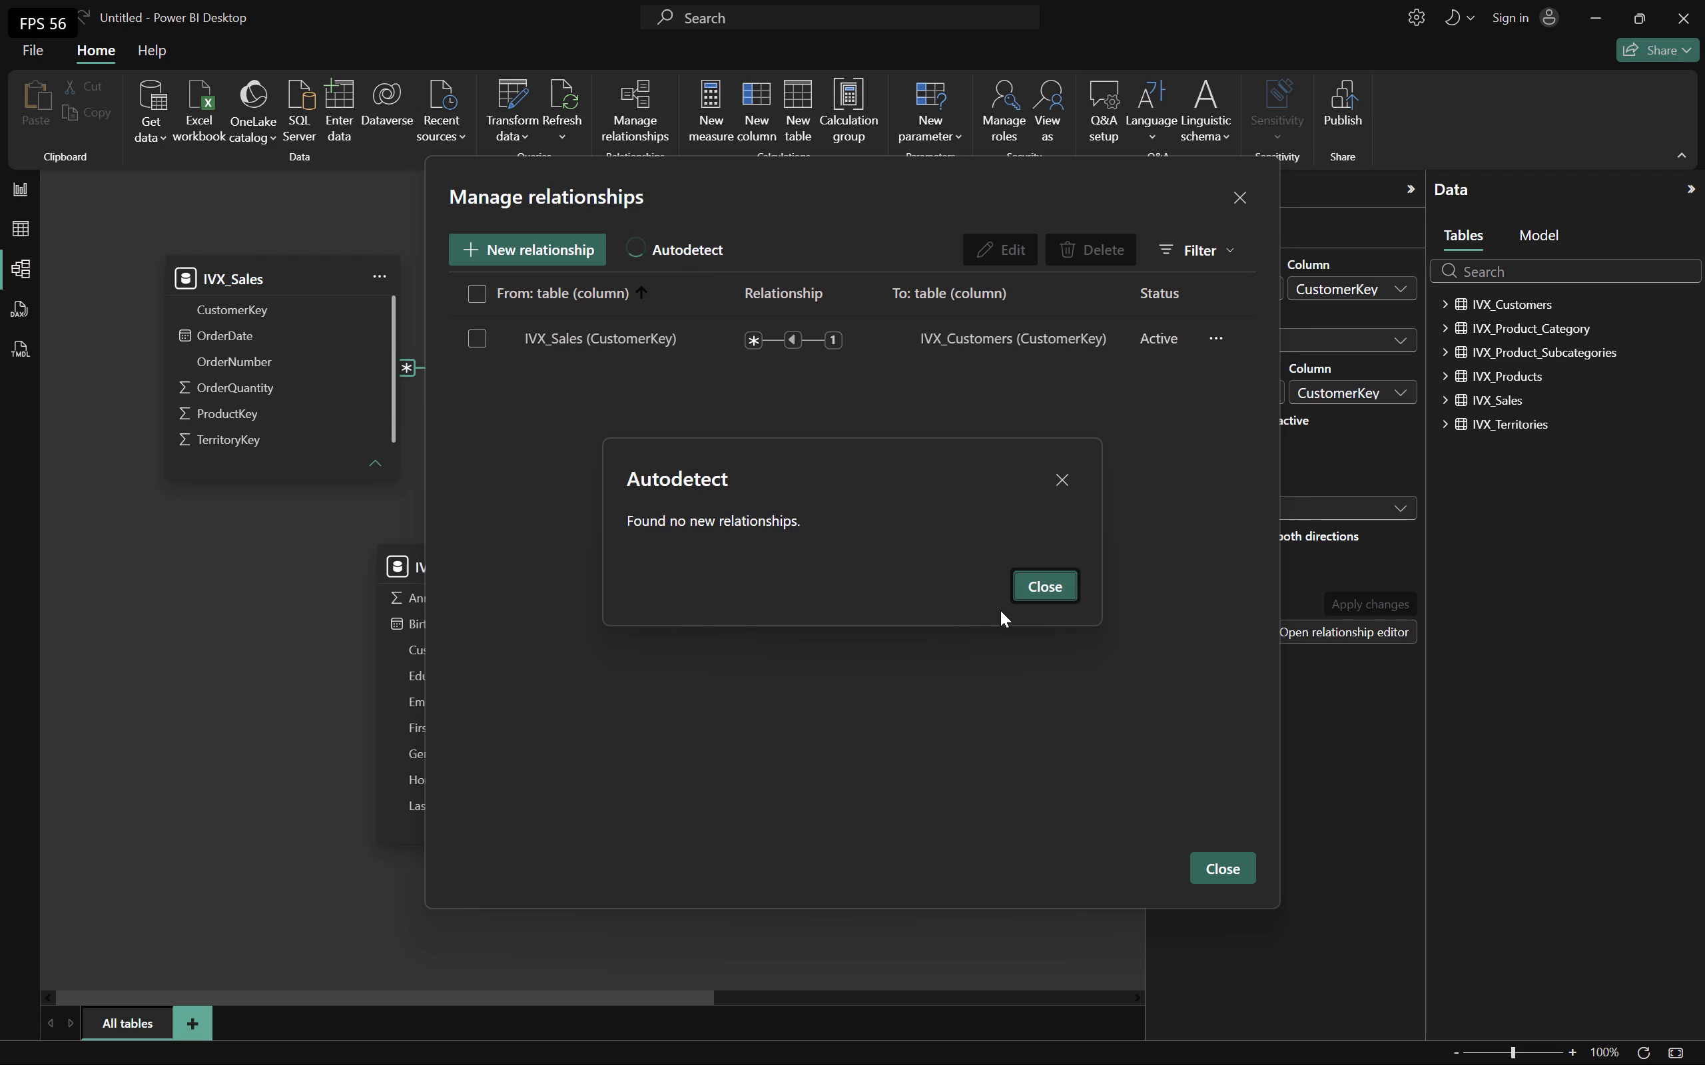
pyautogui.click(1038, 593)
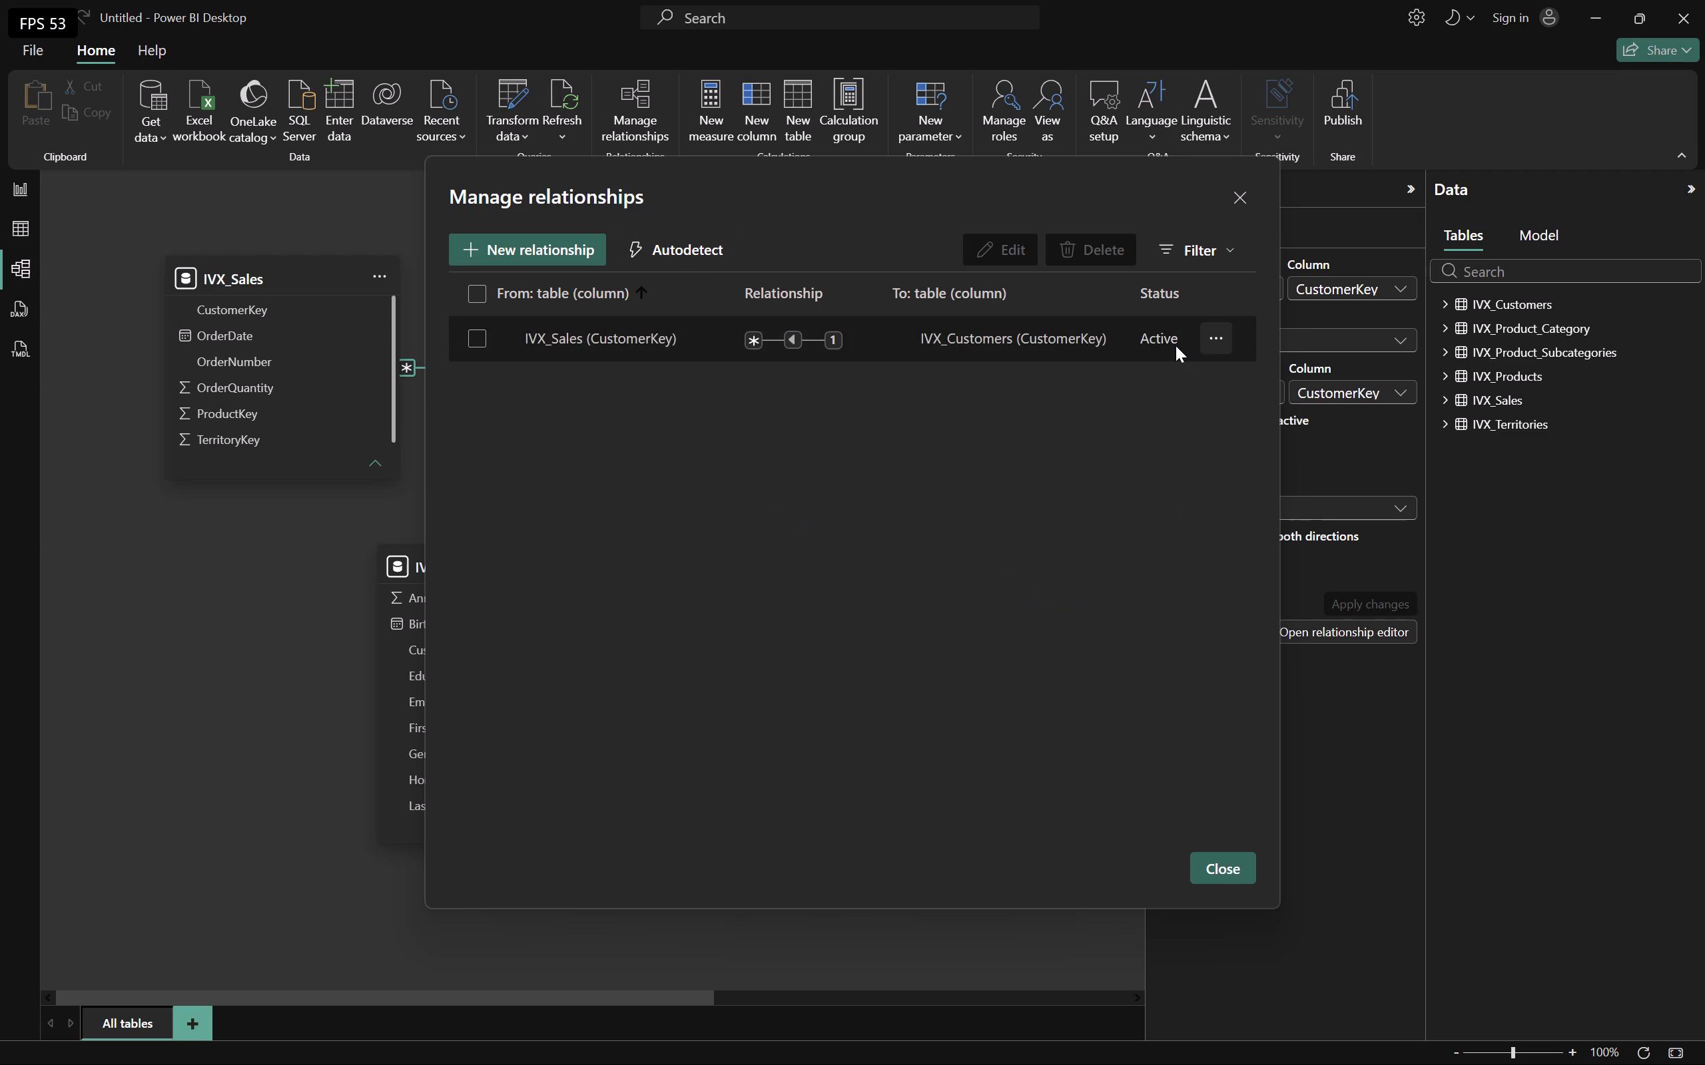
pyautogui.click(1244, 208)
# Rearrange the model diagram: IVX_Product_Category, IVX_Product_Subcategories and IVX_Territories side by side beyond IVX_Sales, with IVX_Products below the subcategories table.
pyautogui.moveTo(739, 290); pyautogui.dragTo(637, 317)
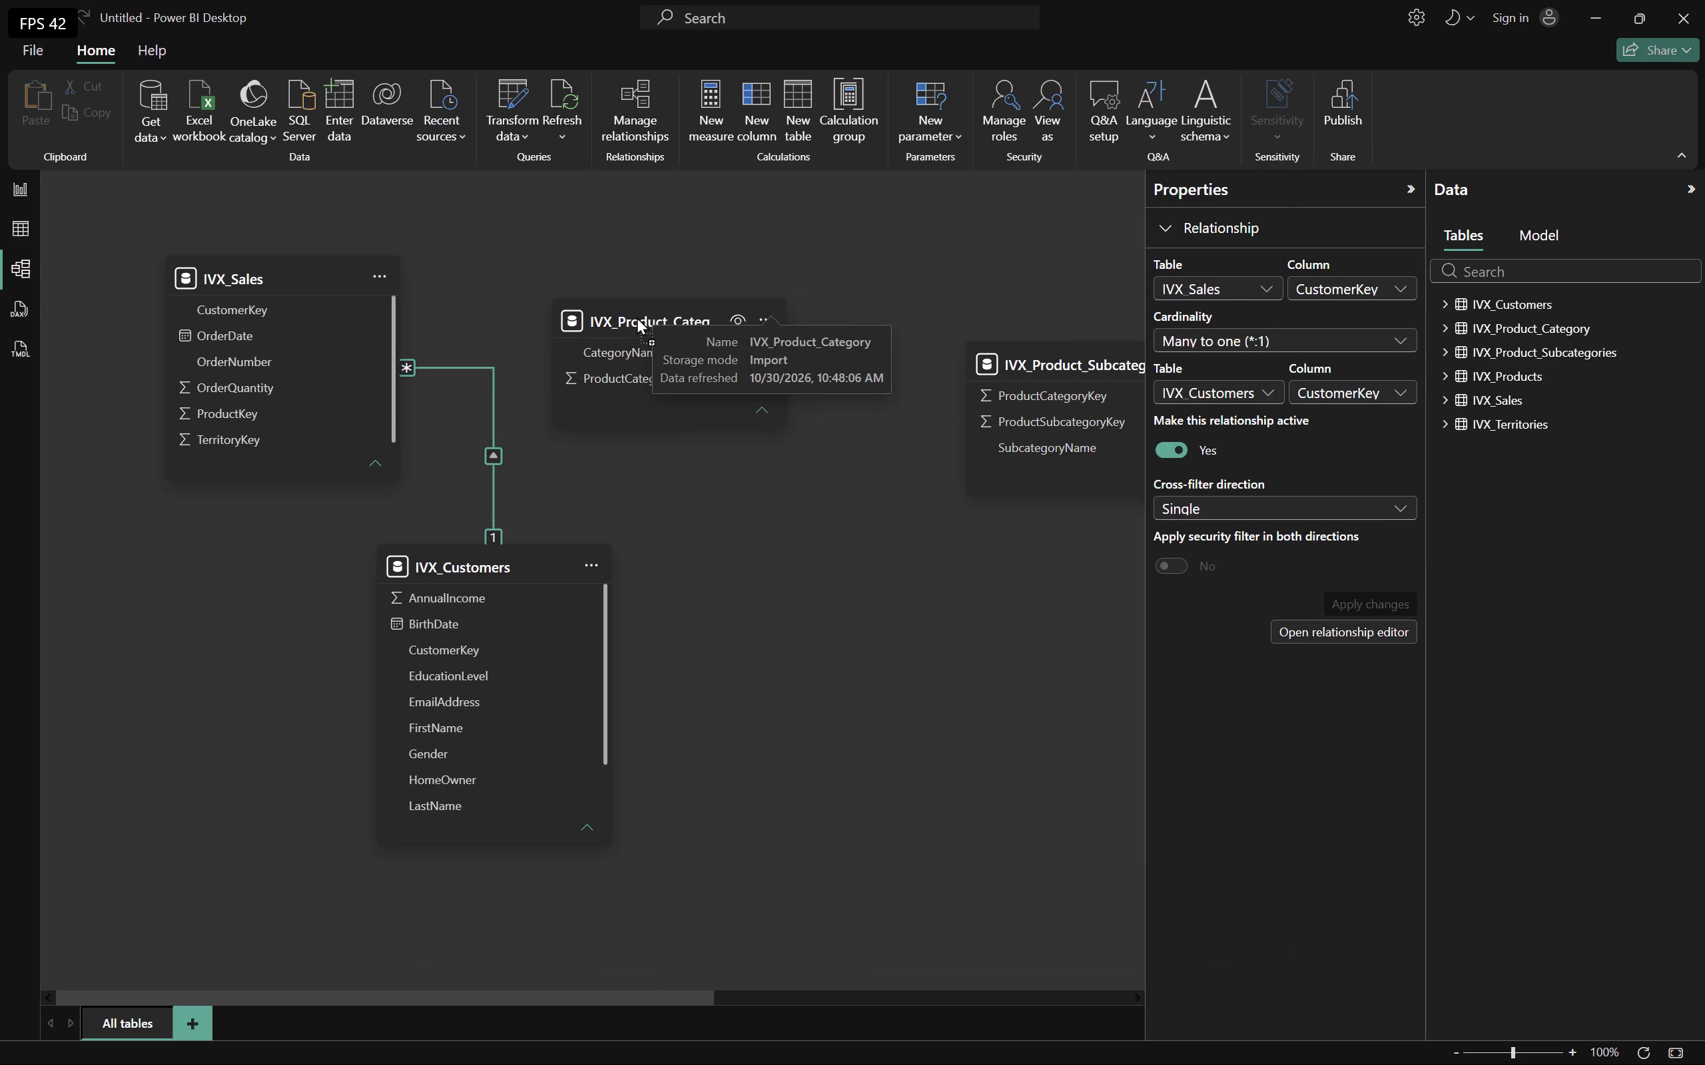
pyautogui.moveTo(637, 317); pyautogui.dragTo(645, 326)
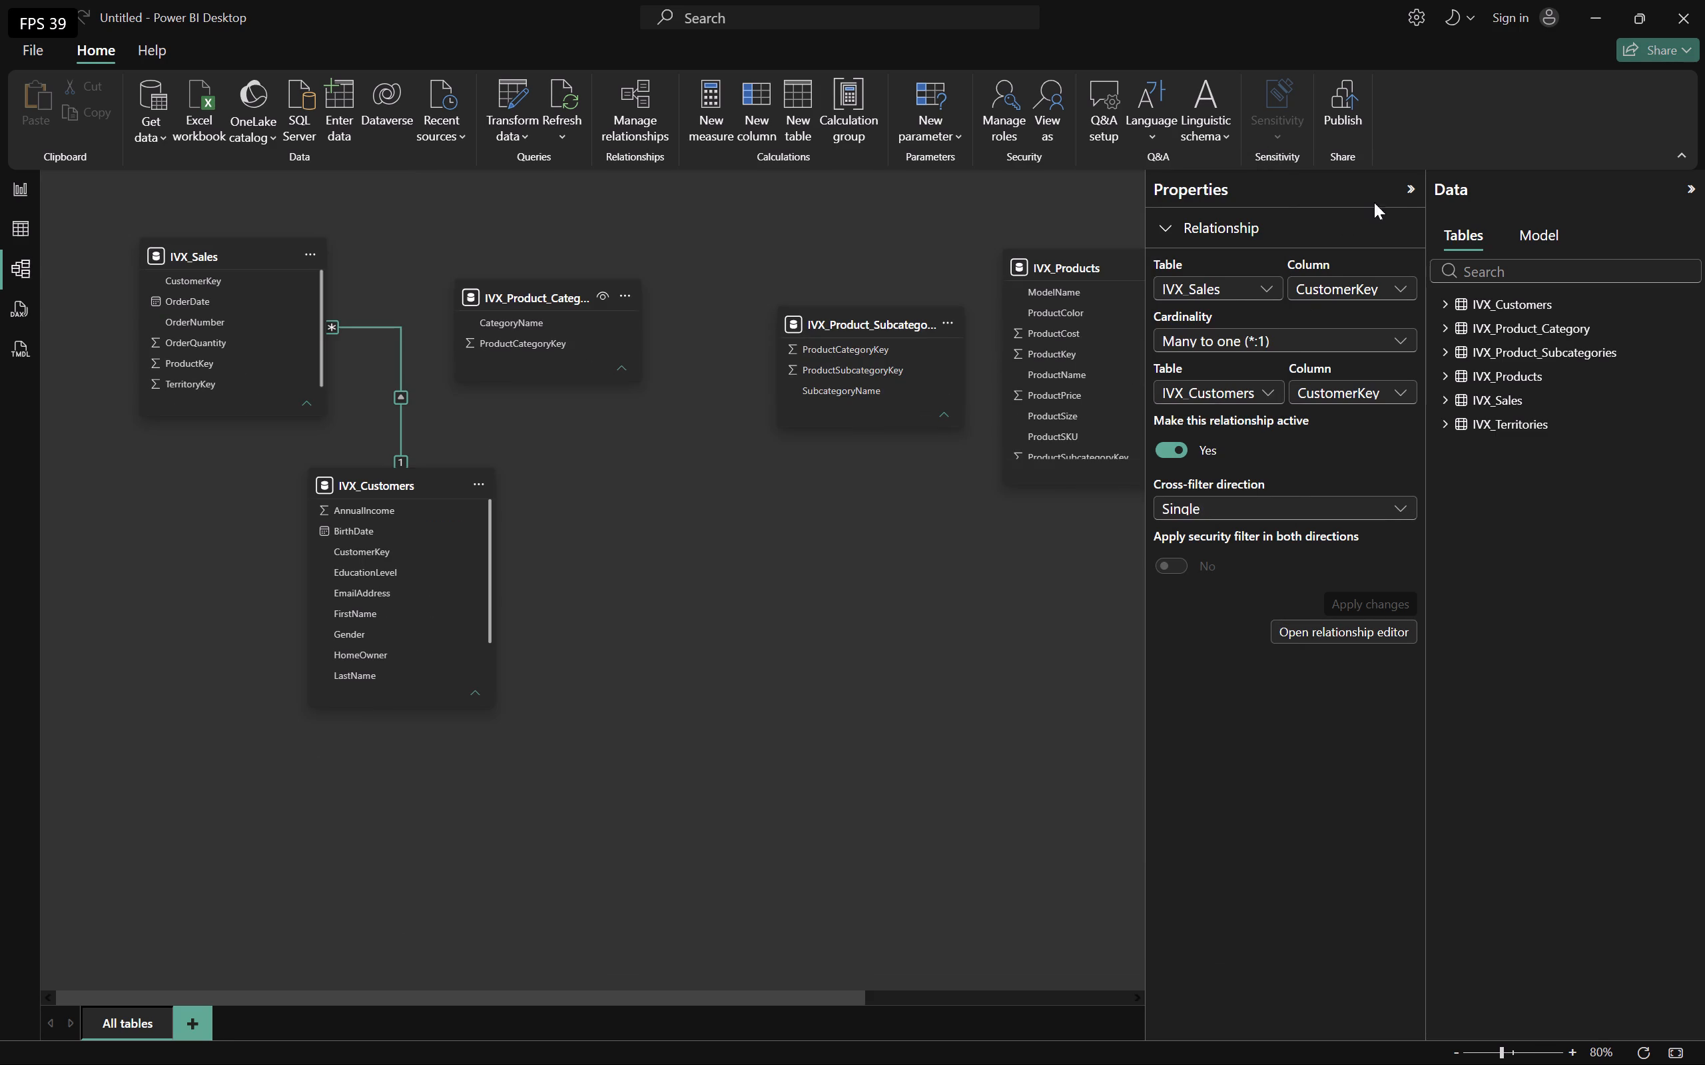
pyautogui.click(1416, 188)
pyautogui.moveTo(1090, 275); pyautogui.dragTo(1072, 356)
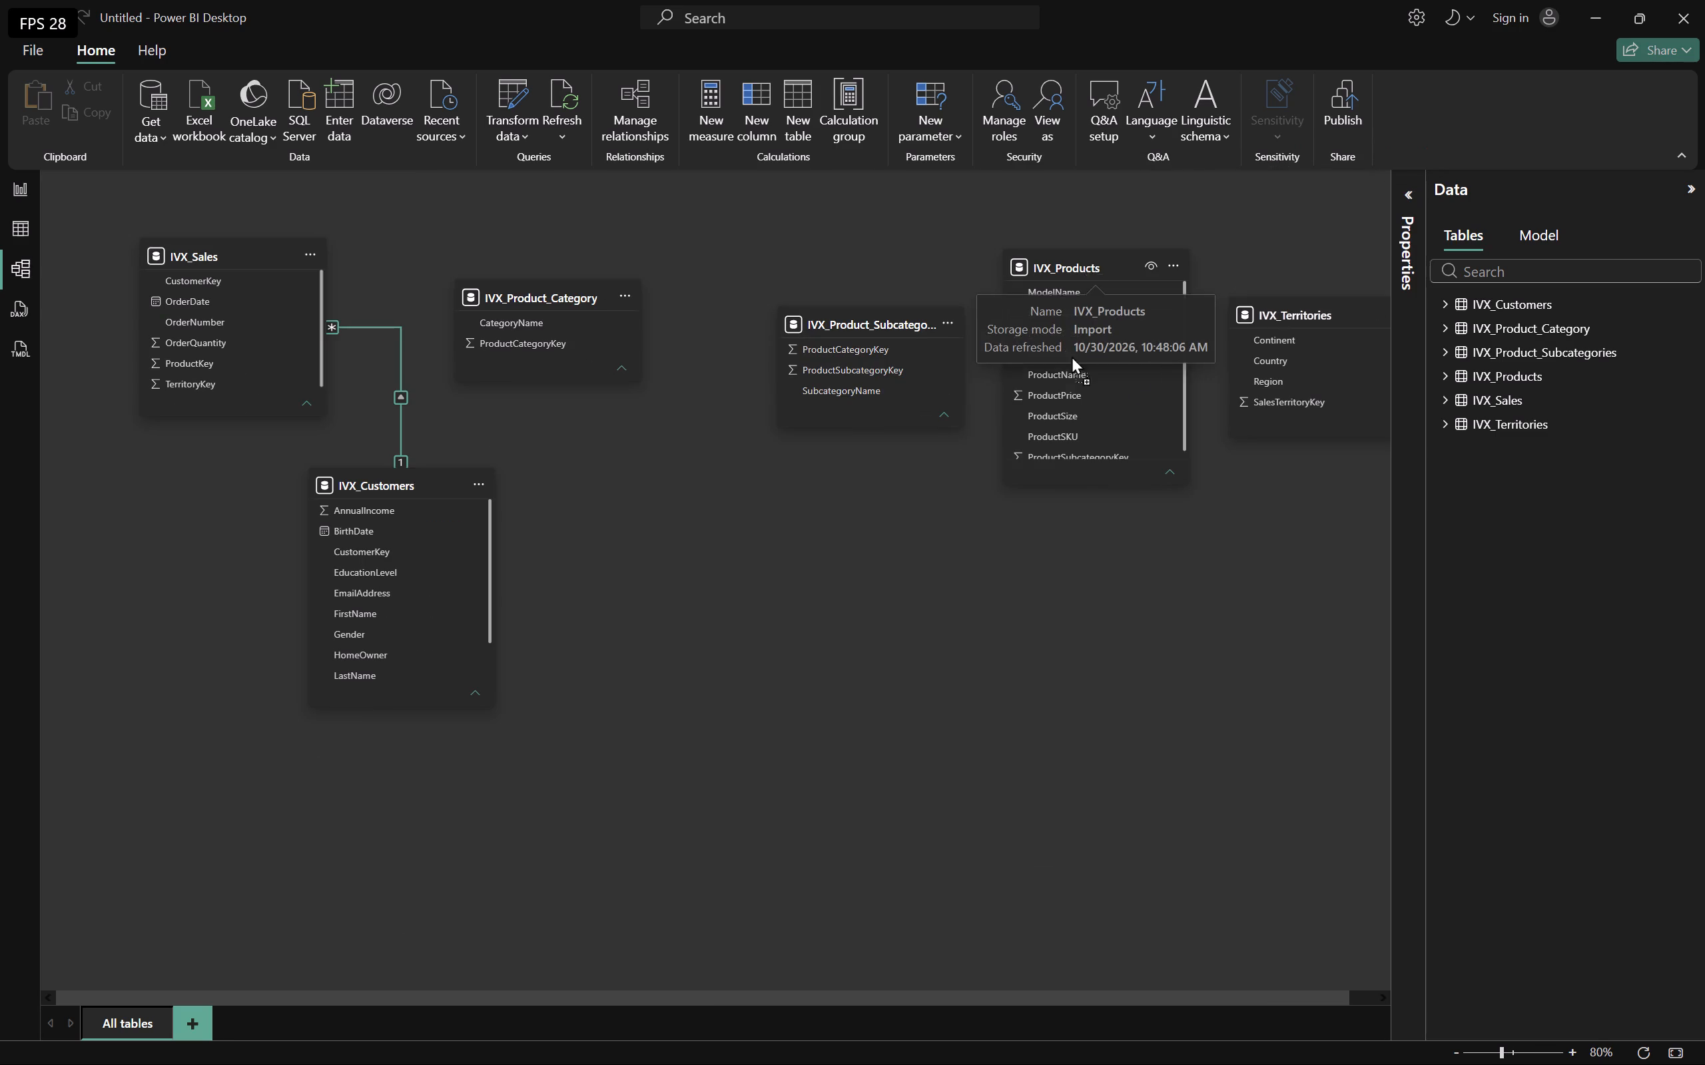
pyautogui.moveTo(1072, 356); pyautogui.dragTo(821, 515)
pyautogui.moveTo(871, 332); pyautogui.dragTo(698, 326)
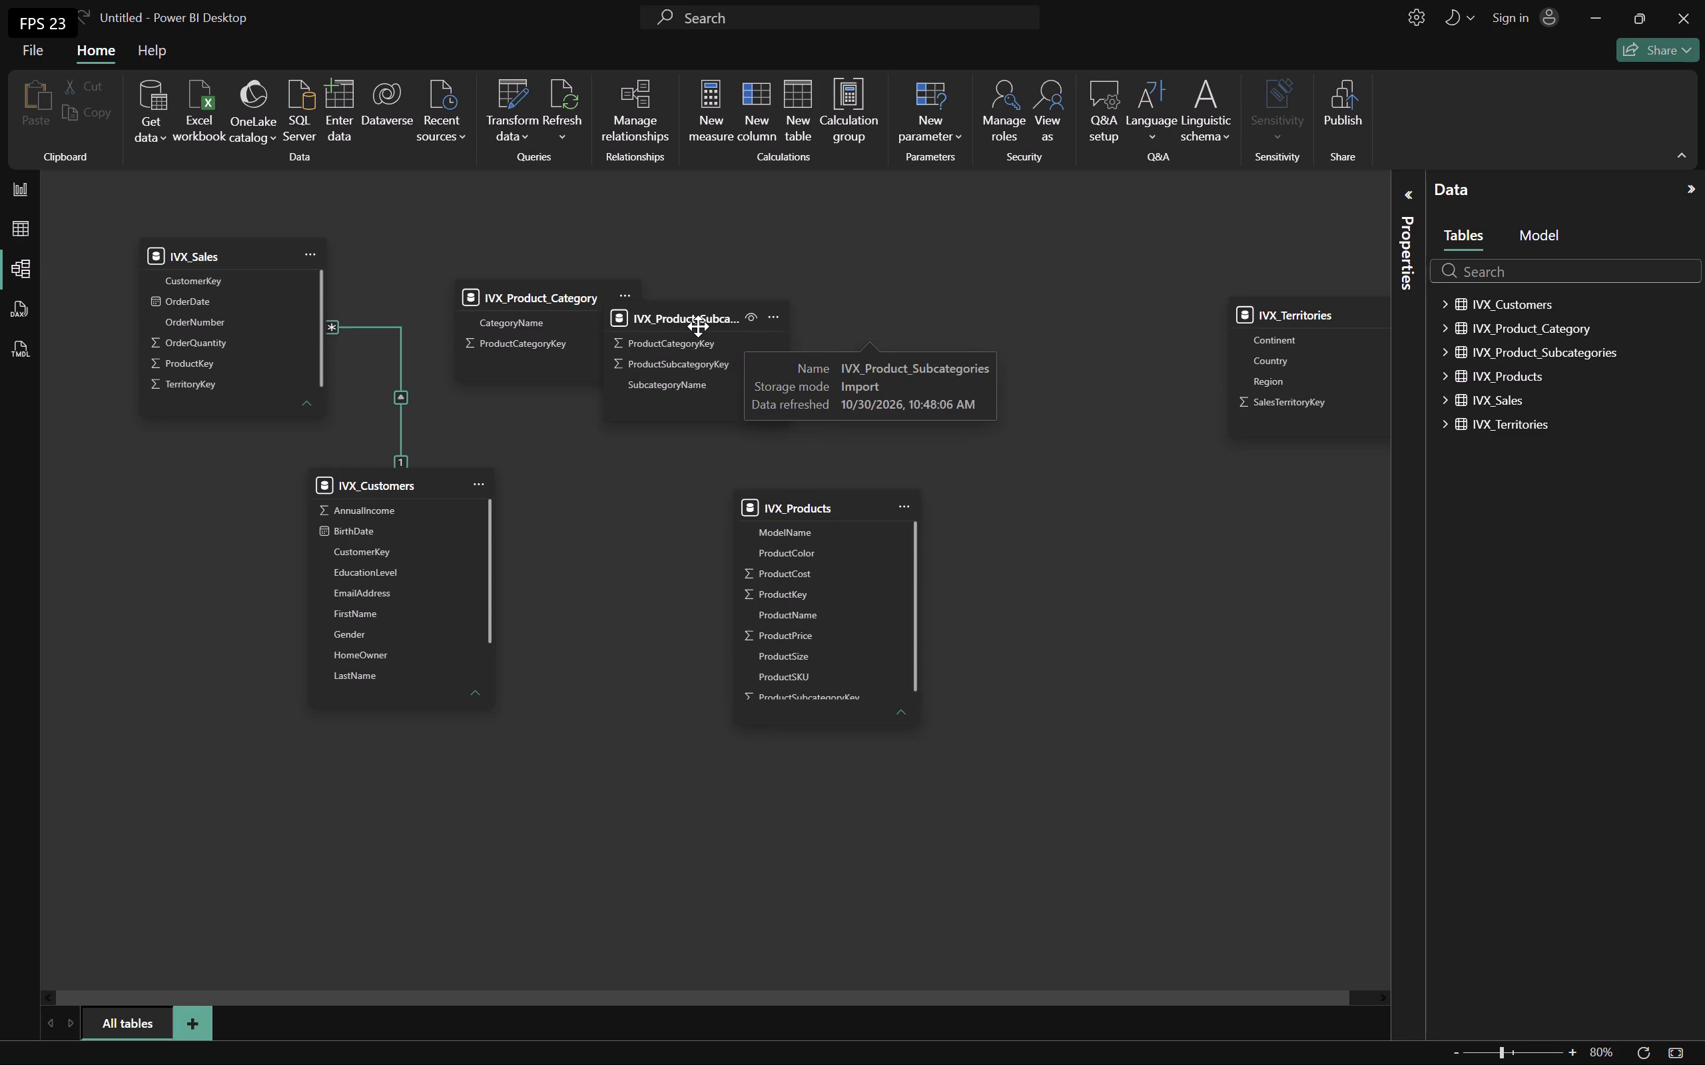
pyautogui.moveTo(699, 326); pyautogui.dragTo(763, 296)
pyautogui.moveTo(1278, 314); pyautogui.dragTo(1166, 363)
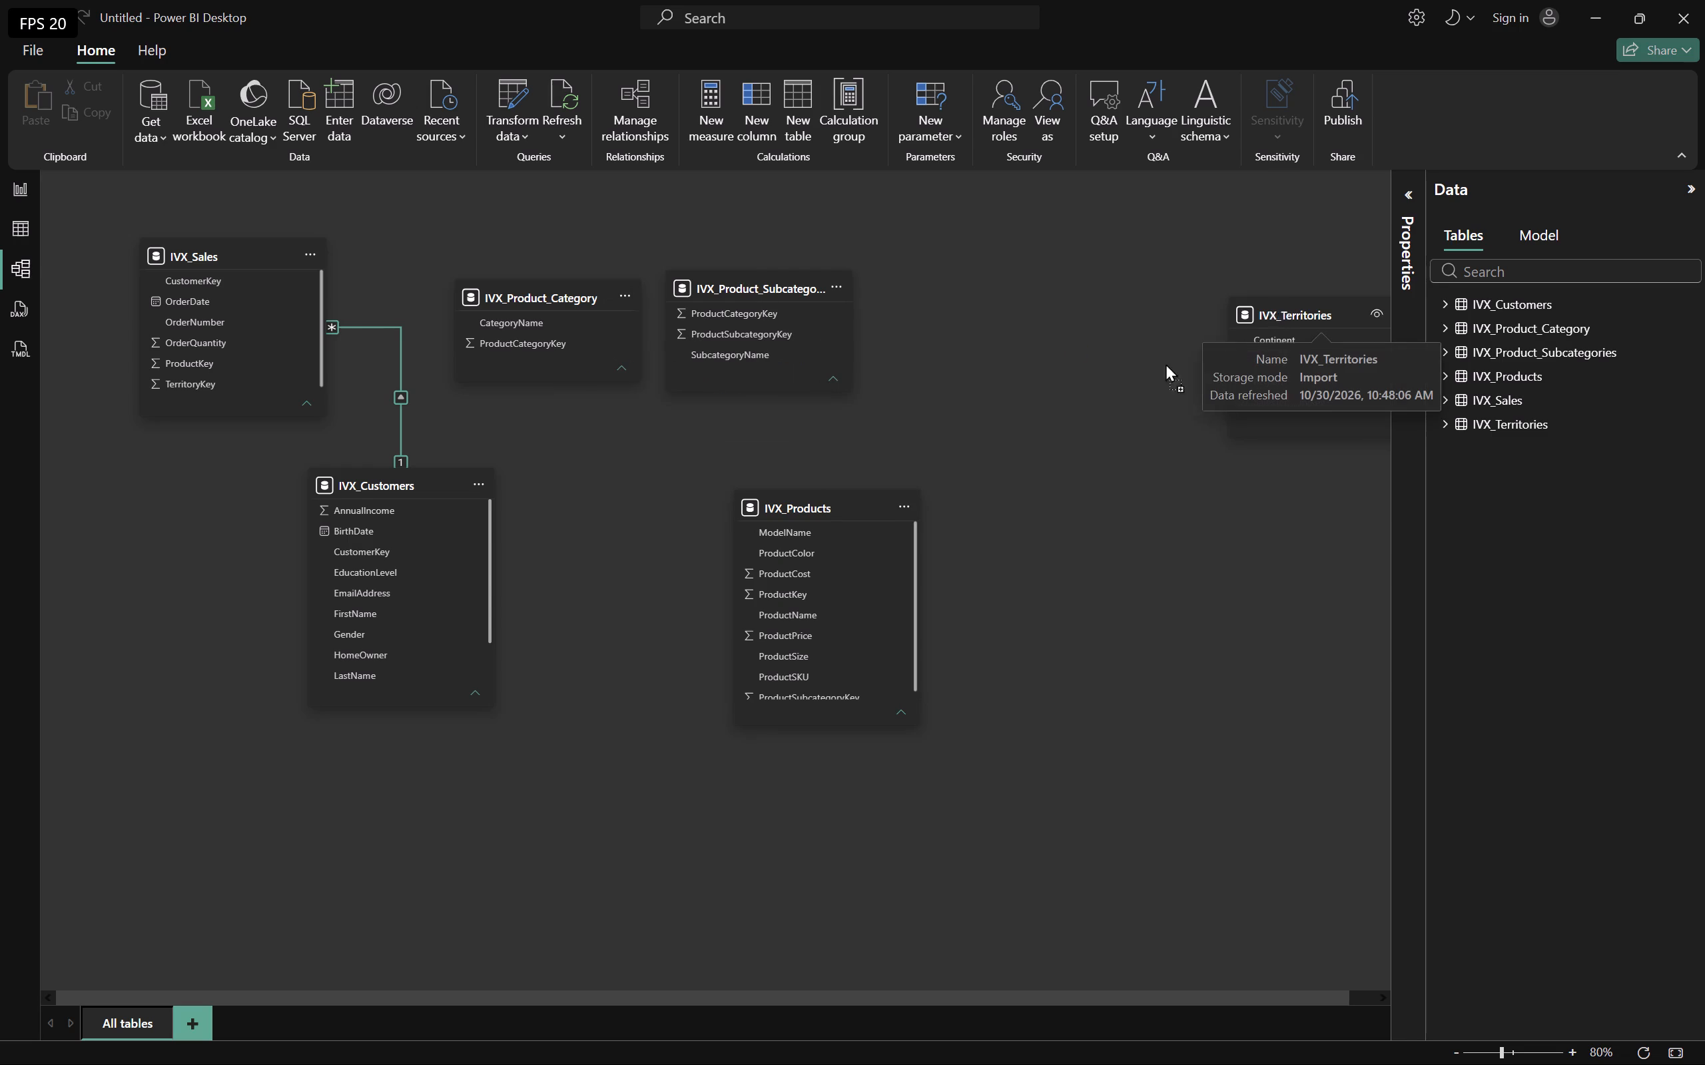
pyautogui.moveTo(1166, 363); pyautogui.dragTo(1023, 312)
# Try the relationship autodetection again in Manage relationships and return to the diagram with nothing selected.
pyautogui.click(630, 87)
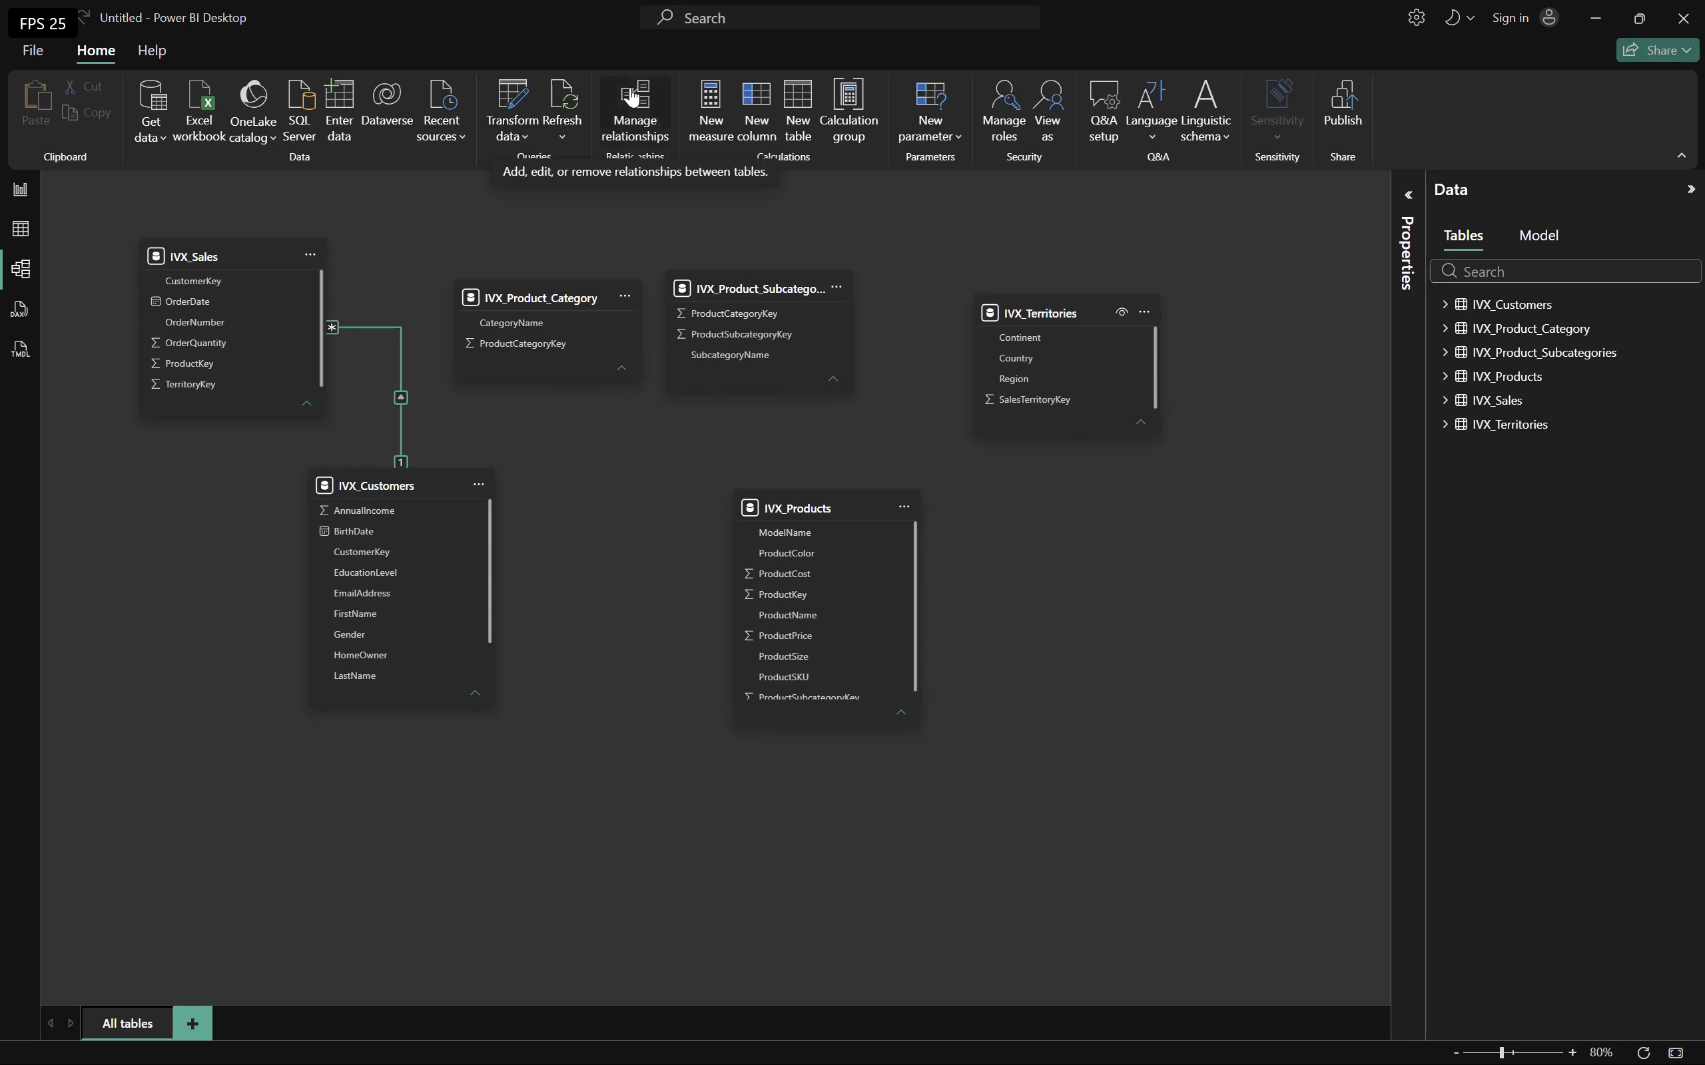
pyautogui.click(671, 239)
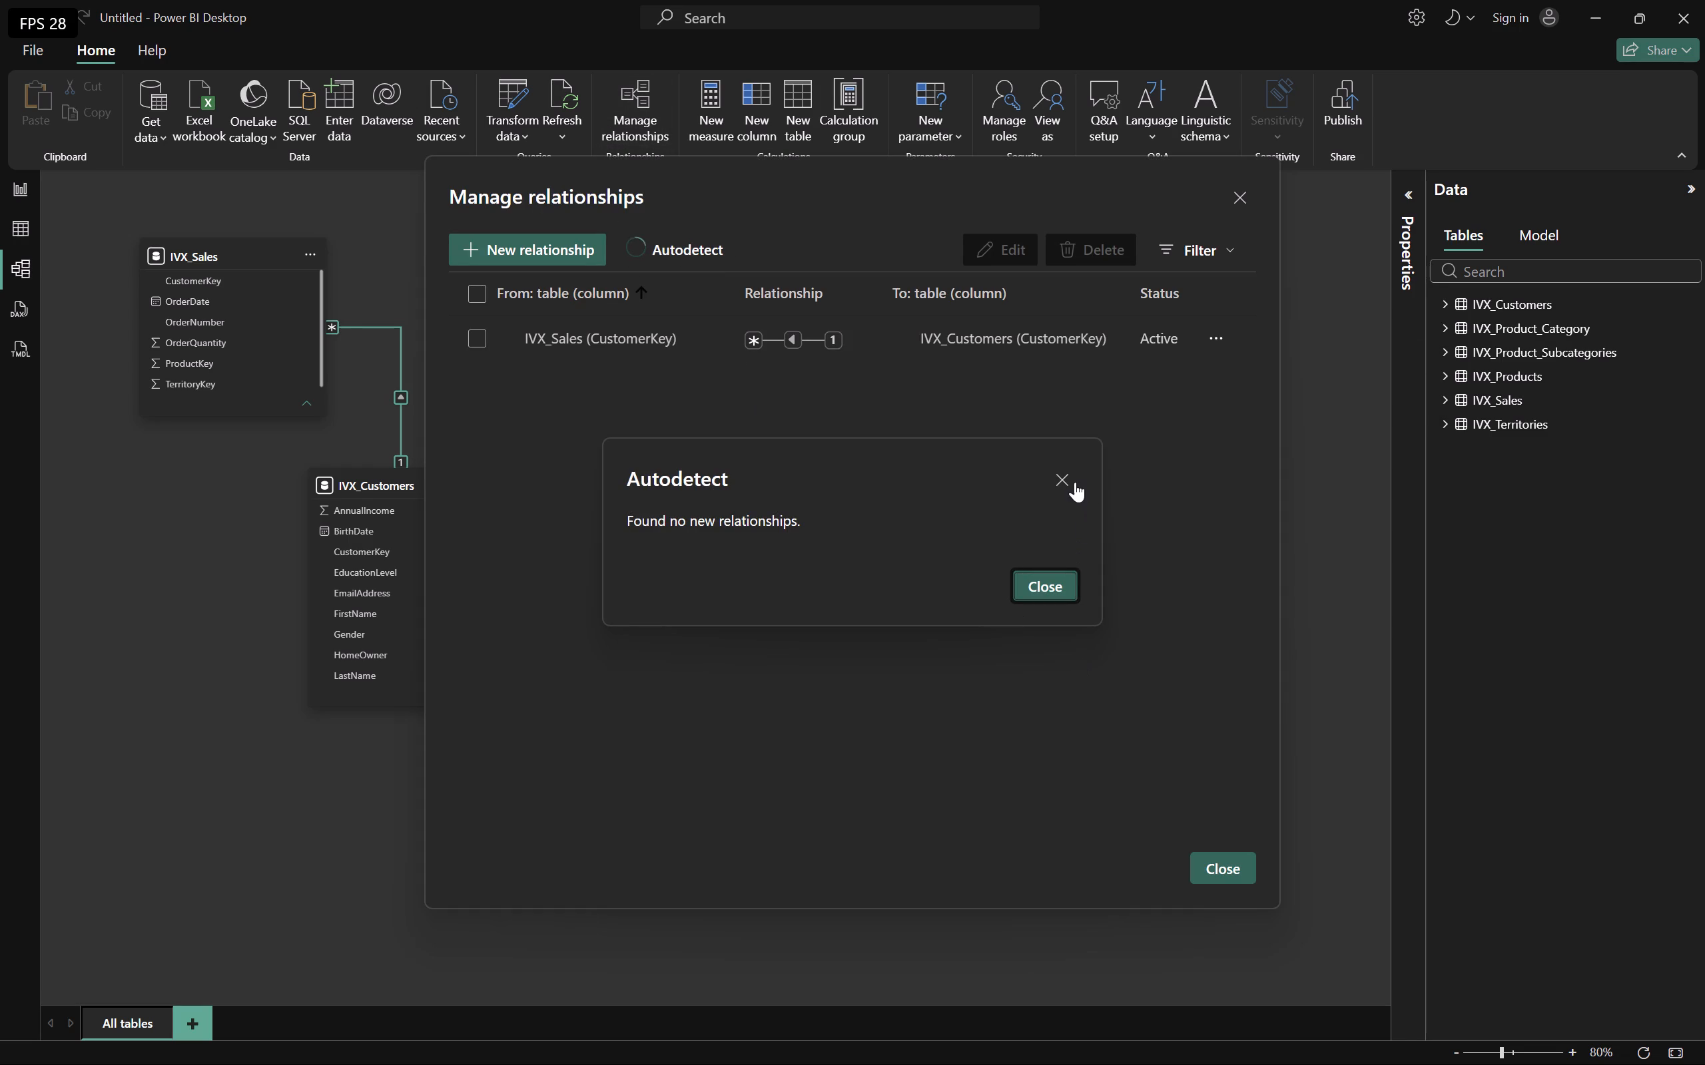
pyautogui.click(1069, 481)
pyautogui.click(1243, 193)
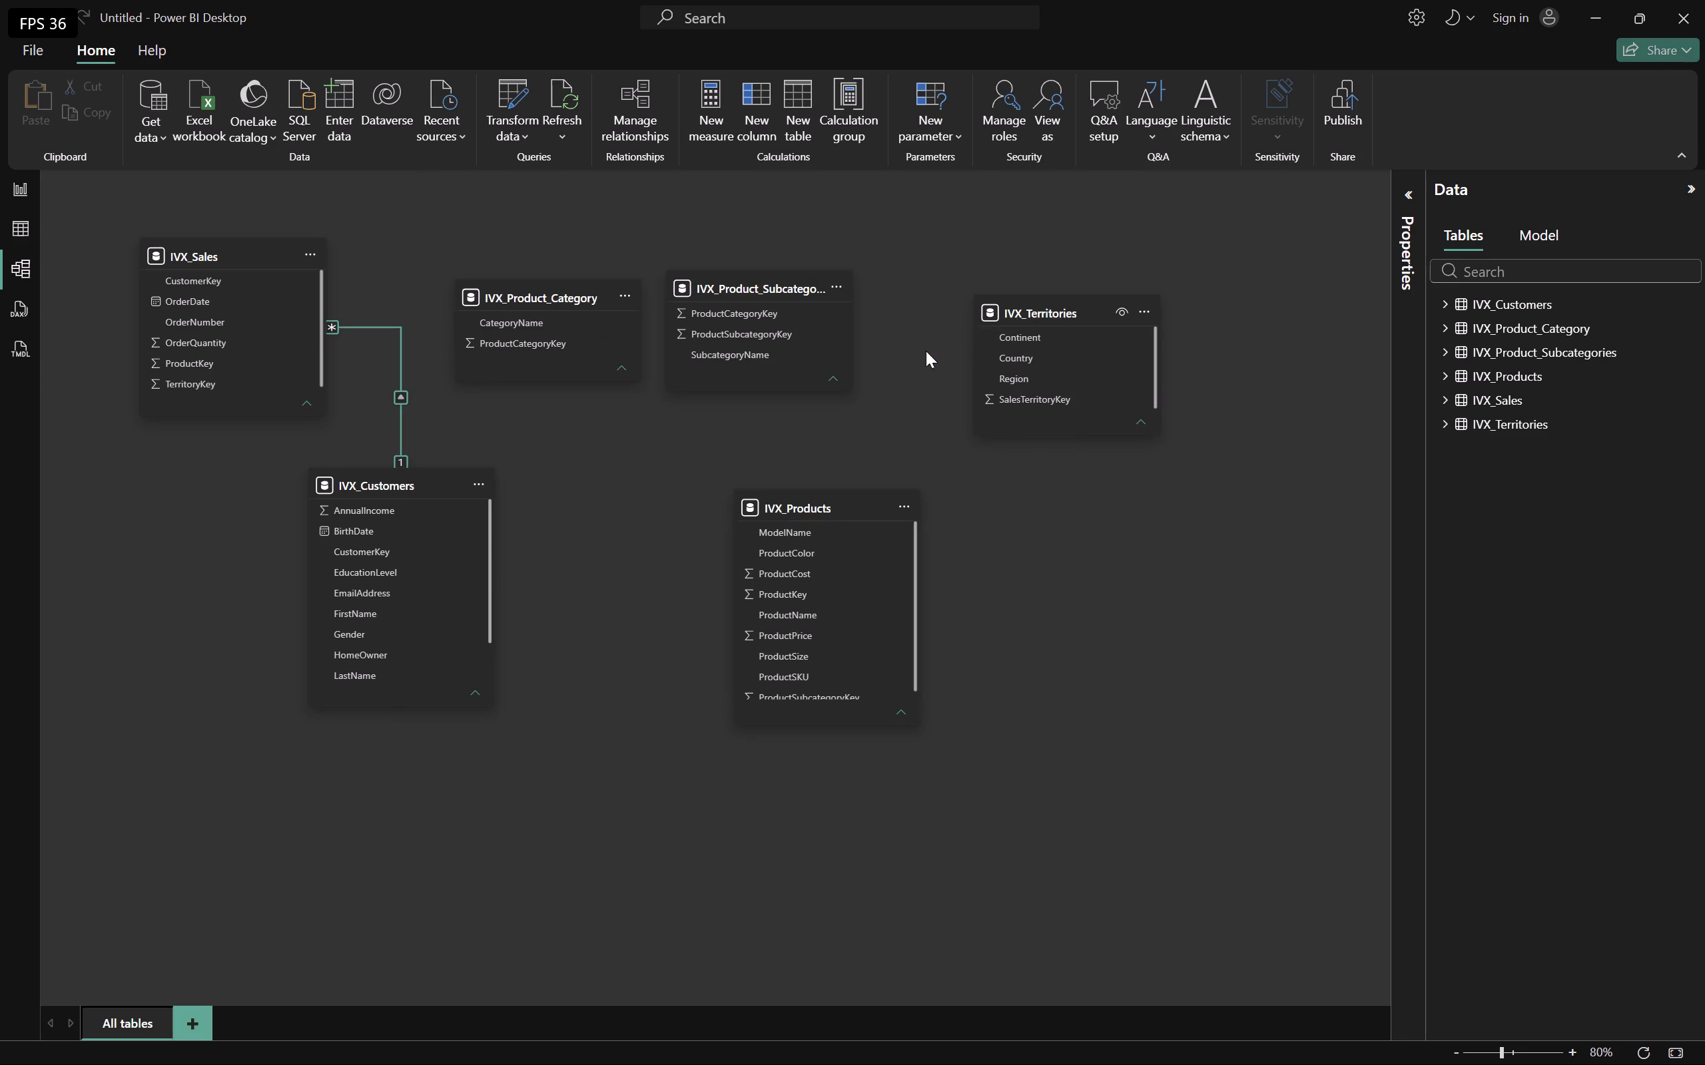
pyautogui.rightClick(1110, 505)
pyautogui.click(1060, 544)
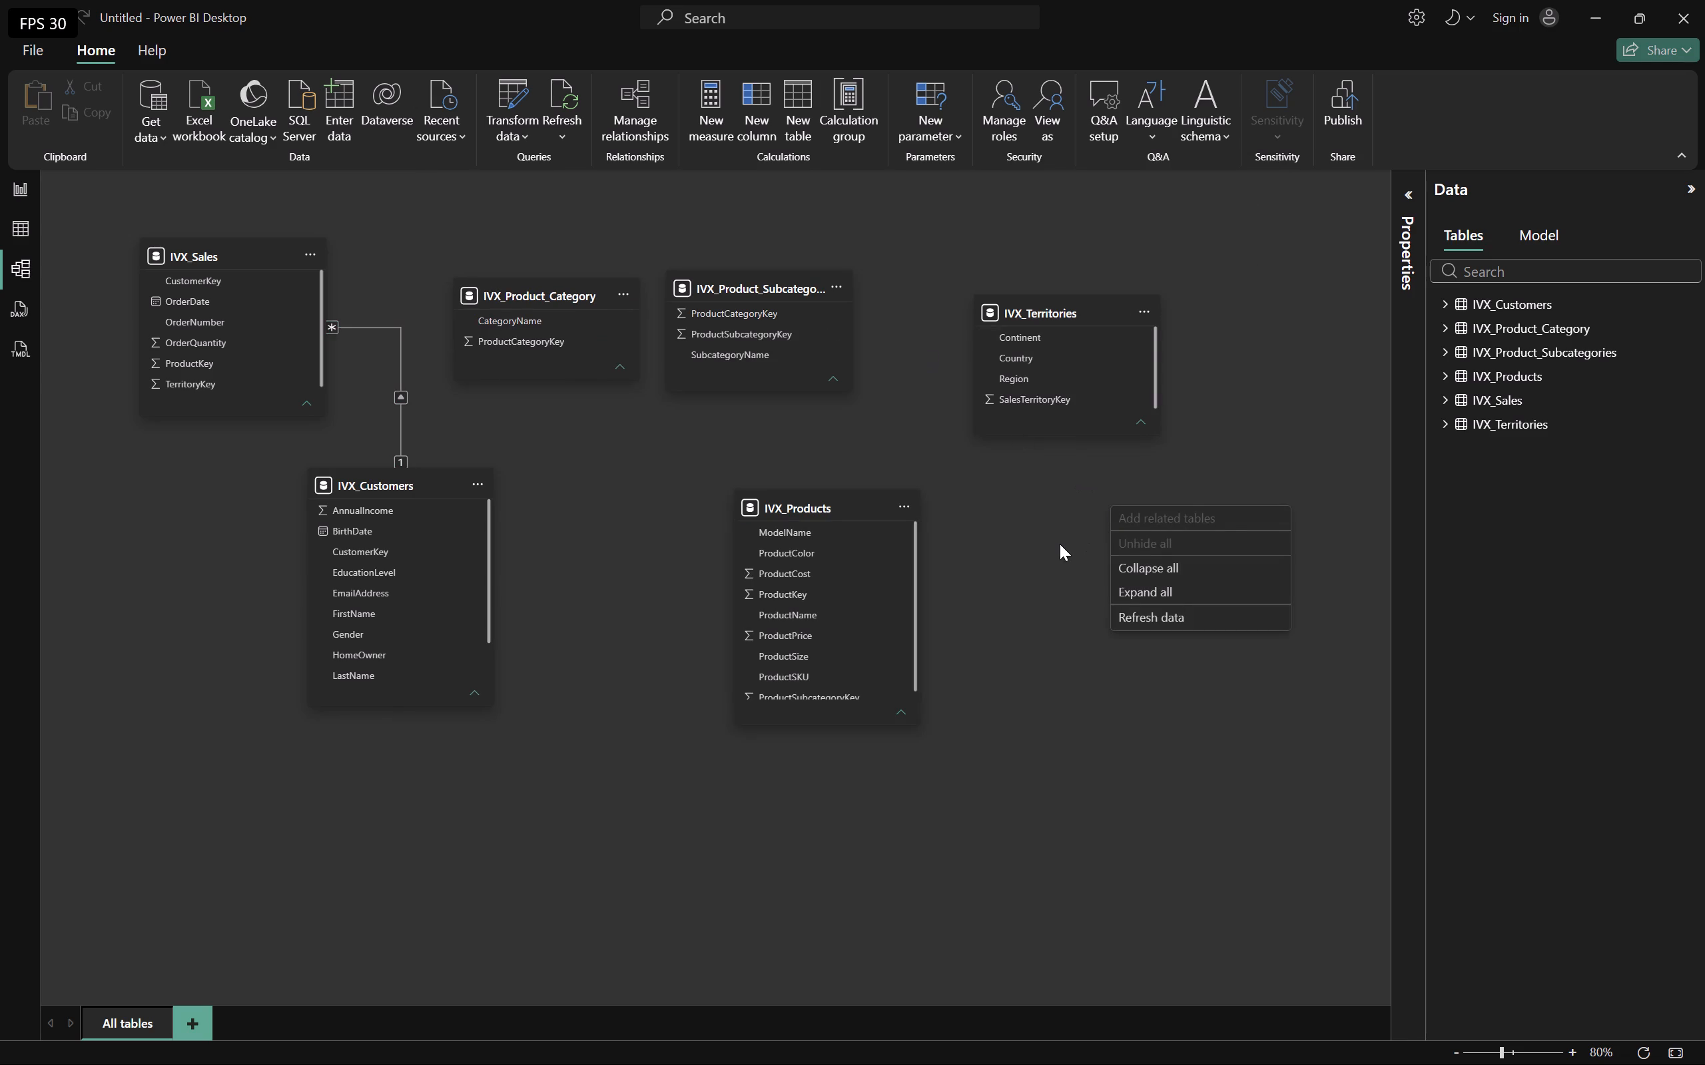
# Open the Power Query Editor and refresh the data previews of the IVX_Customers and IVX_Product_Category queries.
pyautogui.click(519, 88)
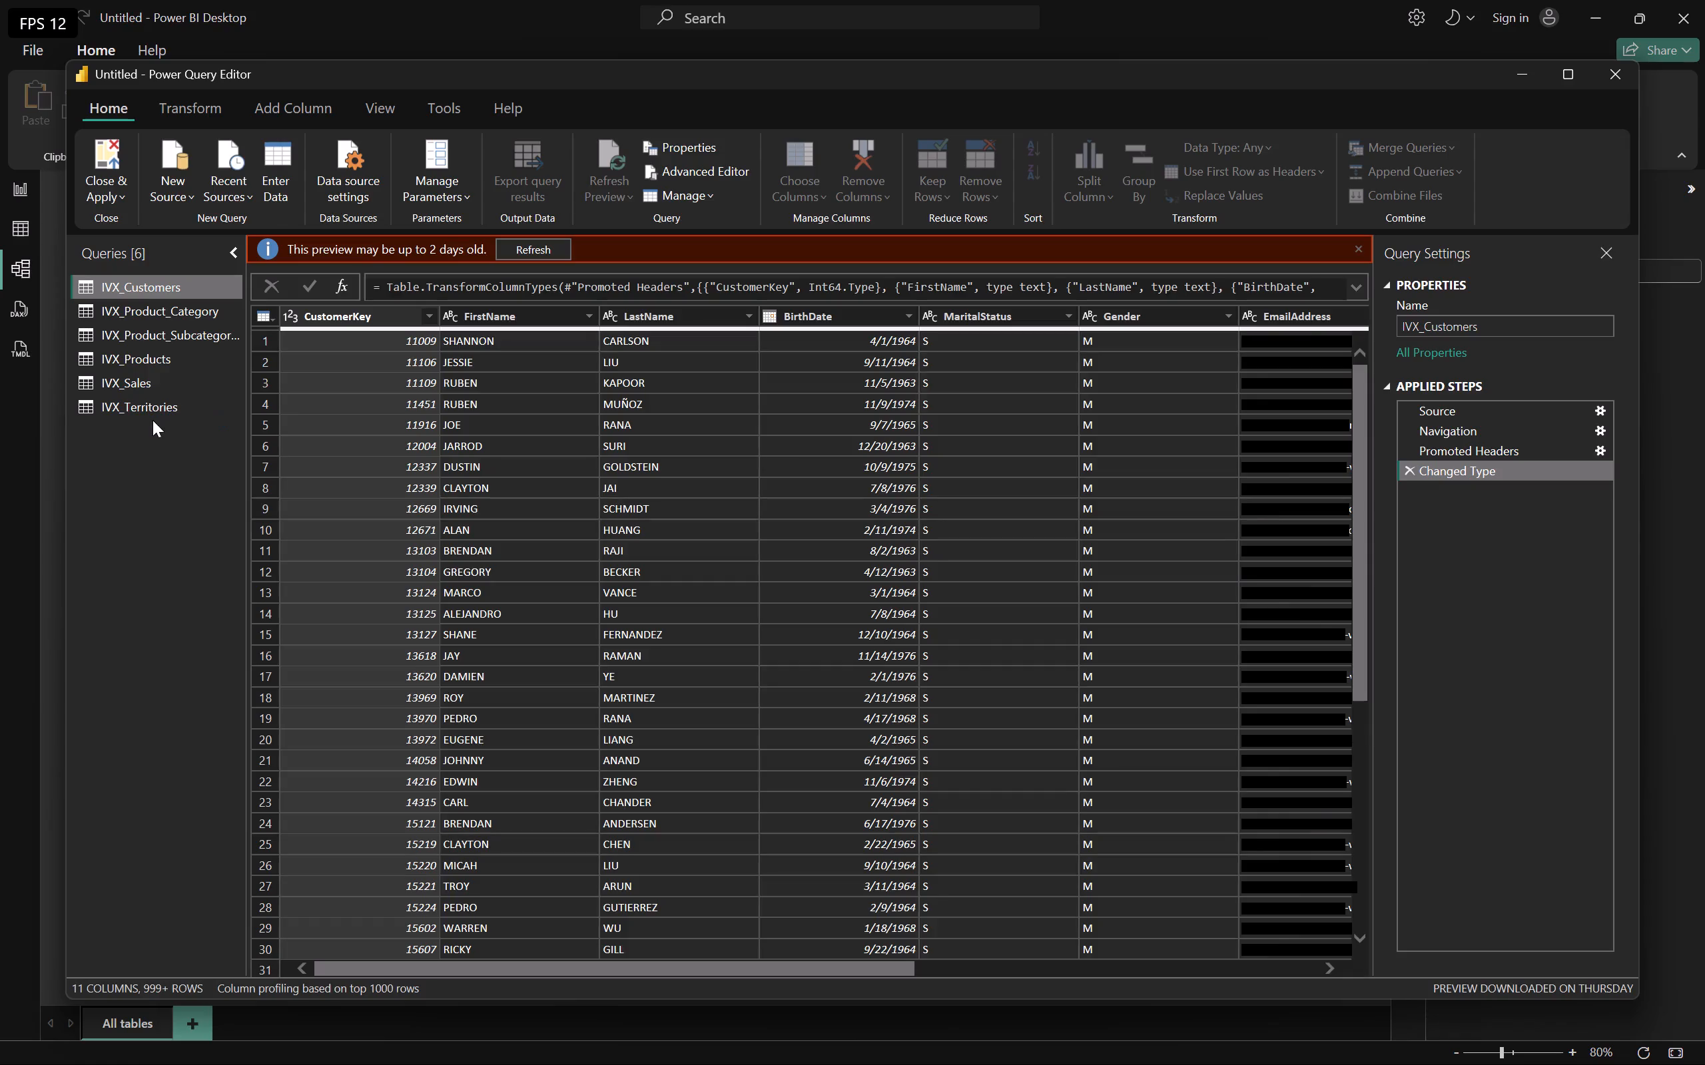
pyautogui.click(544, 242)
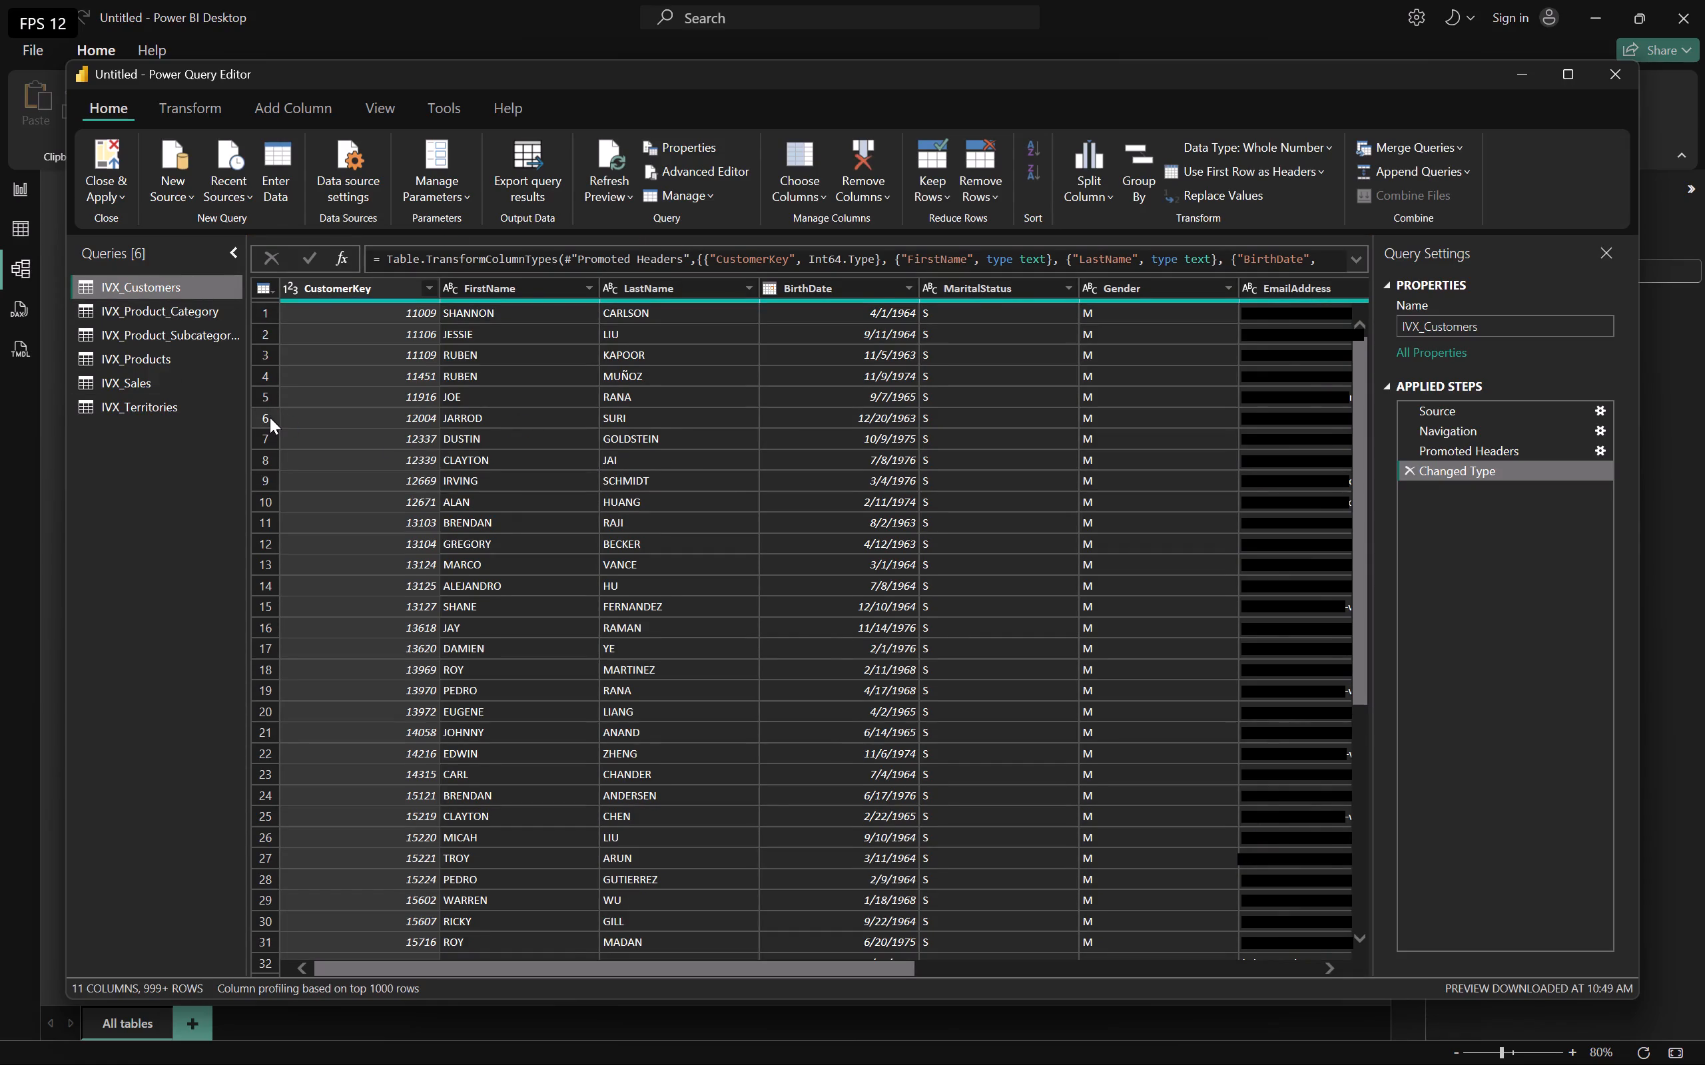
pyautogui.click(184, 313)
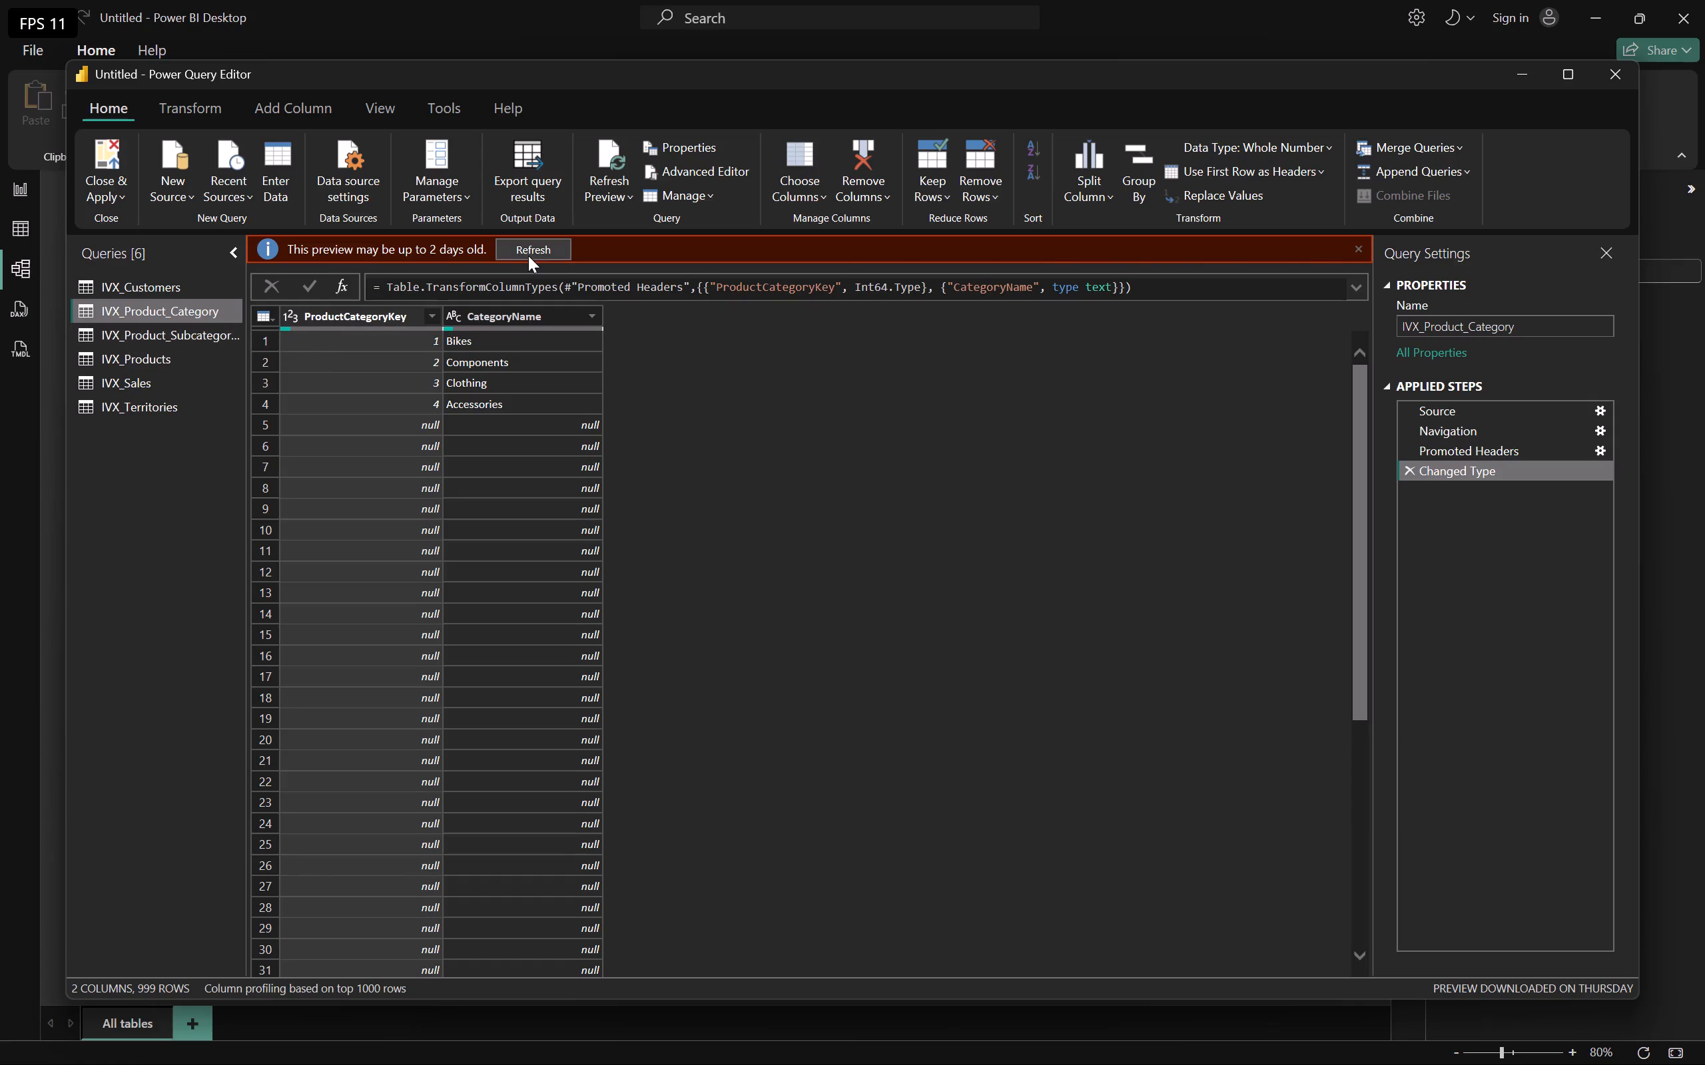
pyautogui.click(528, 256)
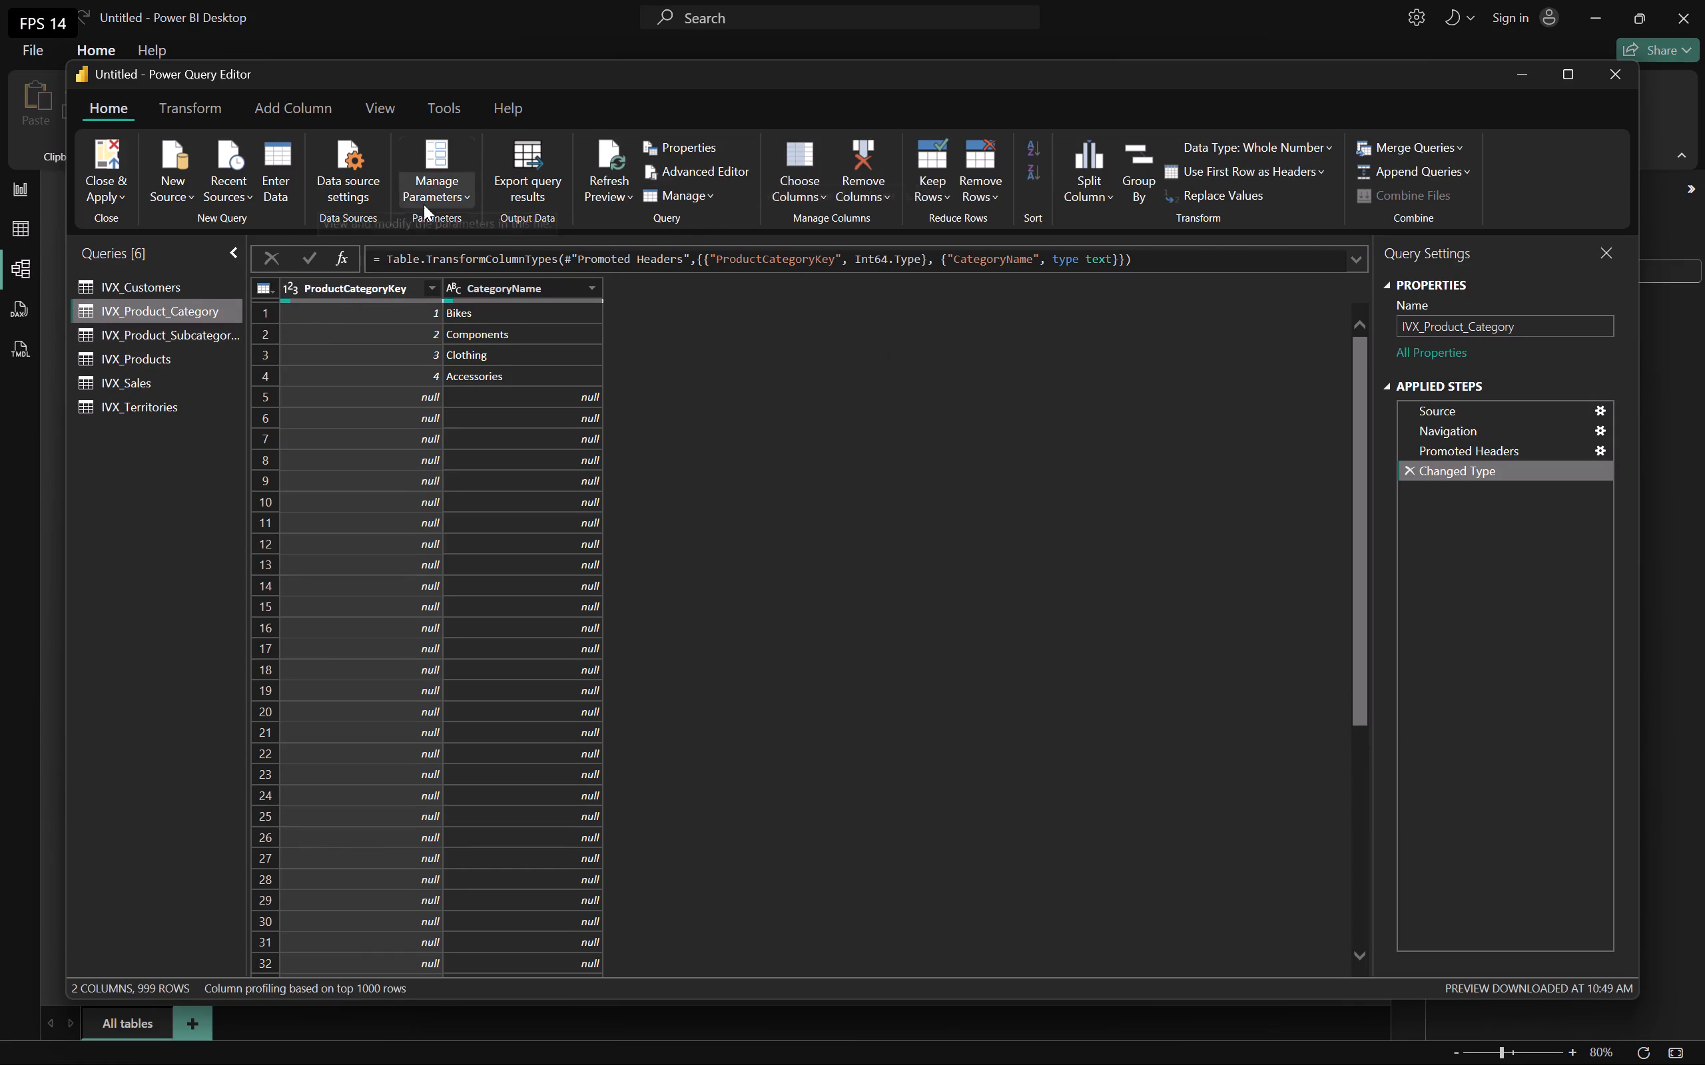
# Remove the blank rows from the IVX_Customers, IVX_Product_Category and IVX_Product_Subcategories queries.
pyautogui.click(186, 295)
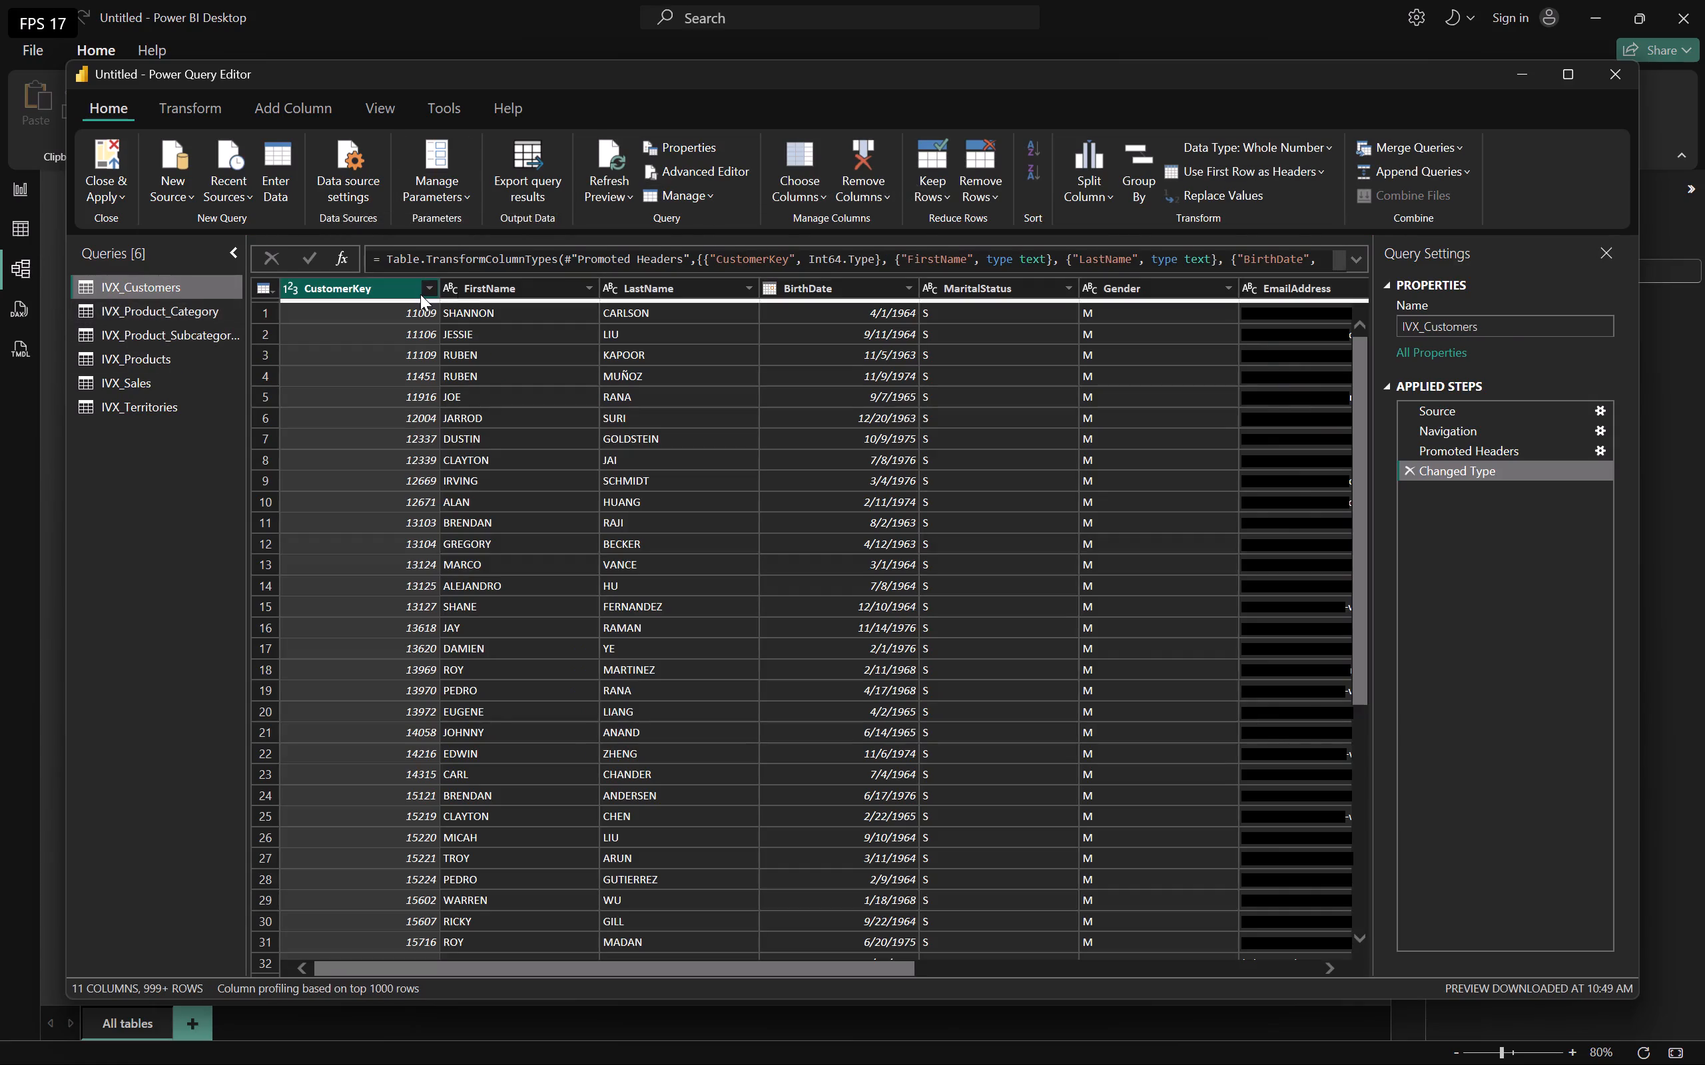
pyautogui.click(986, 178)
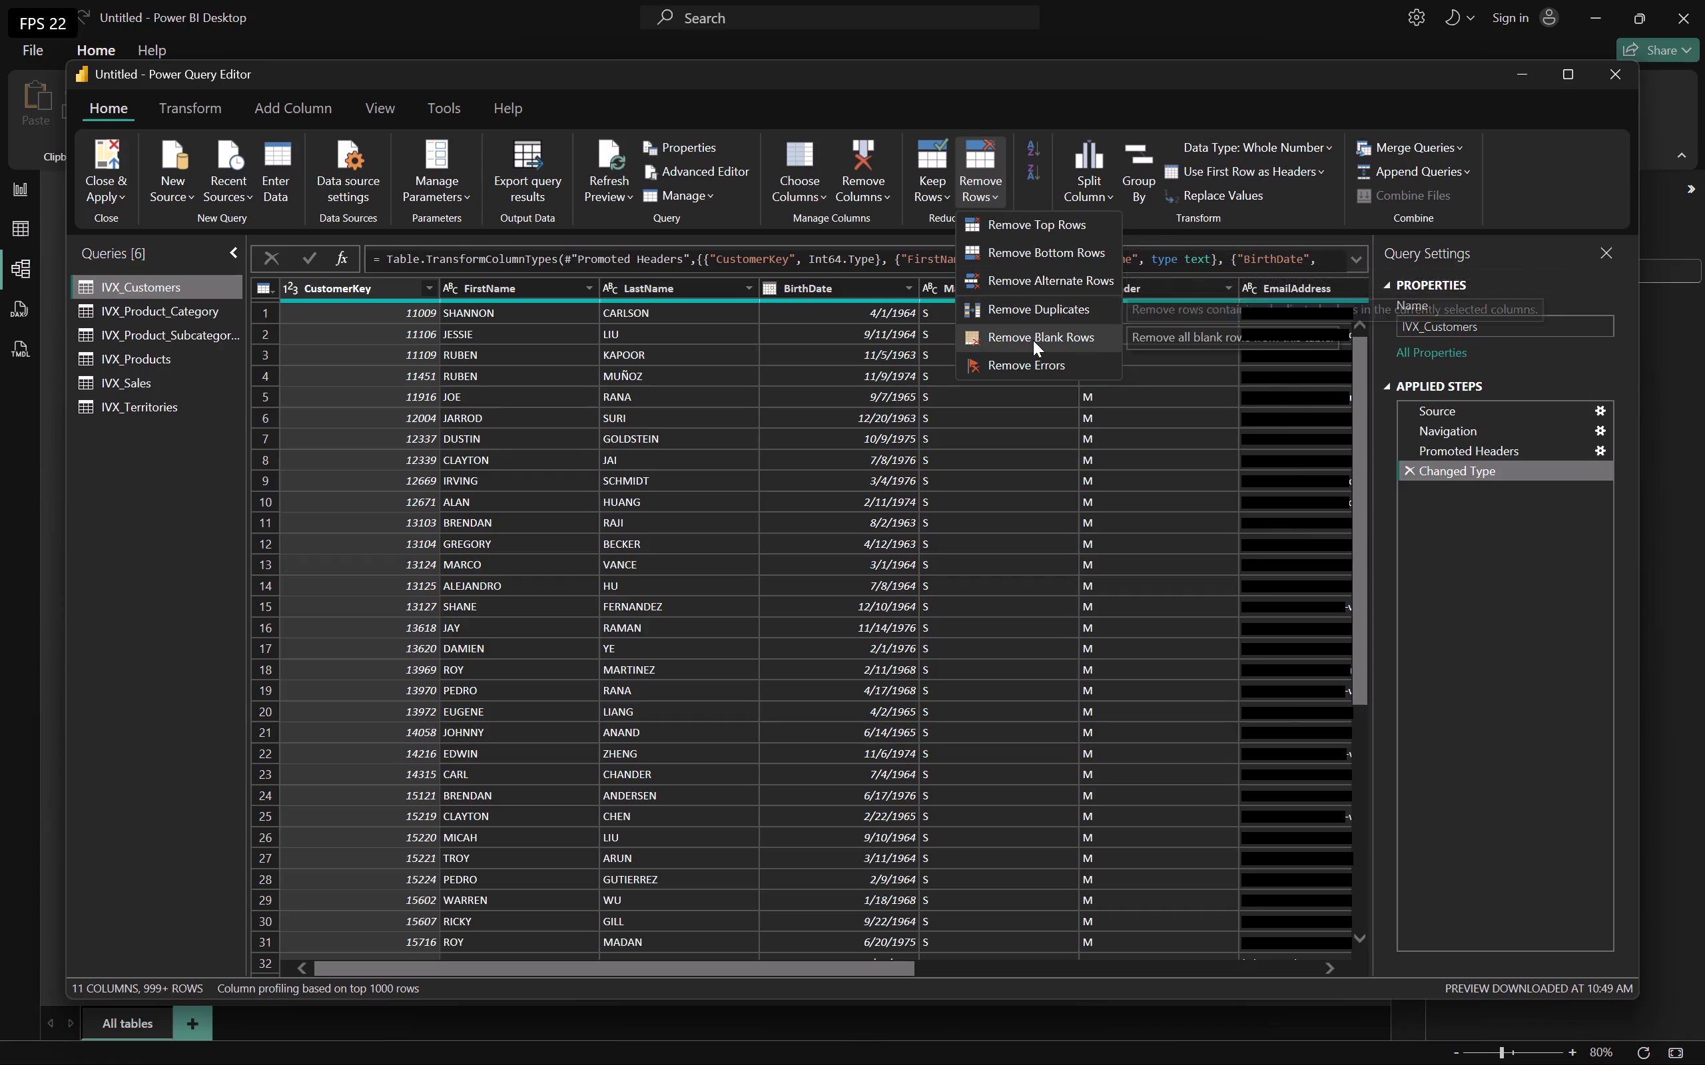
pyautogui.click(1033, 340)
pyautogui.click(186, 315)
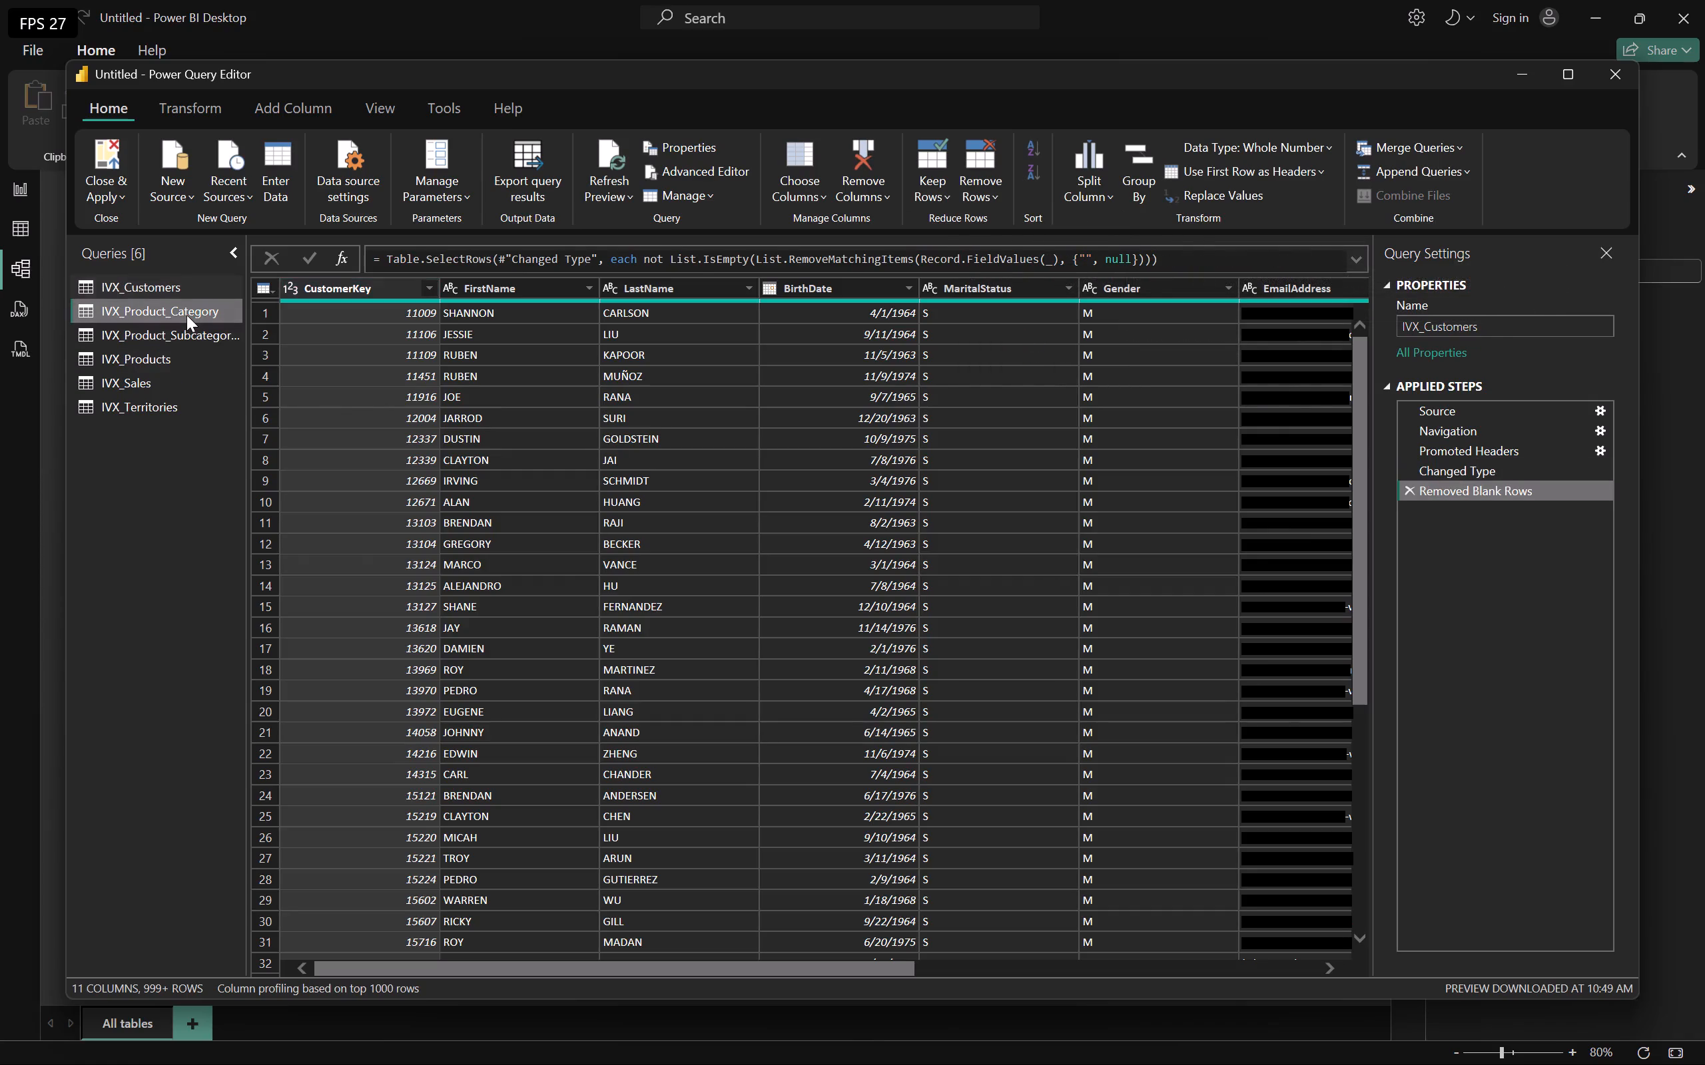
pyautogui.click(988, 177)
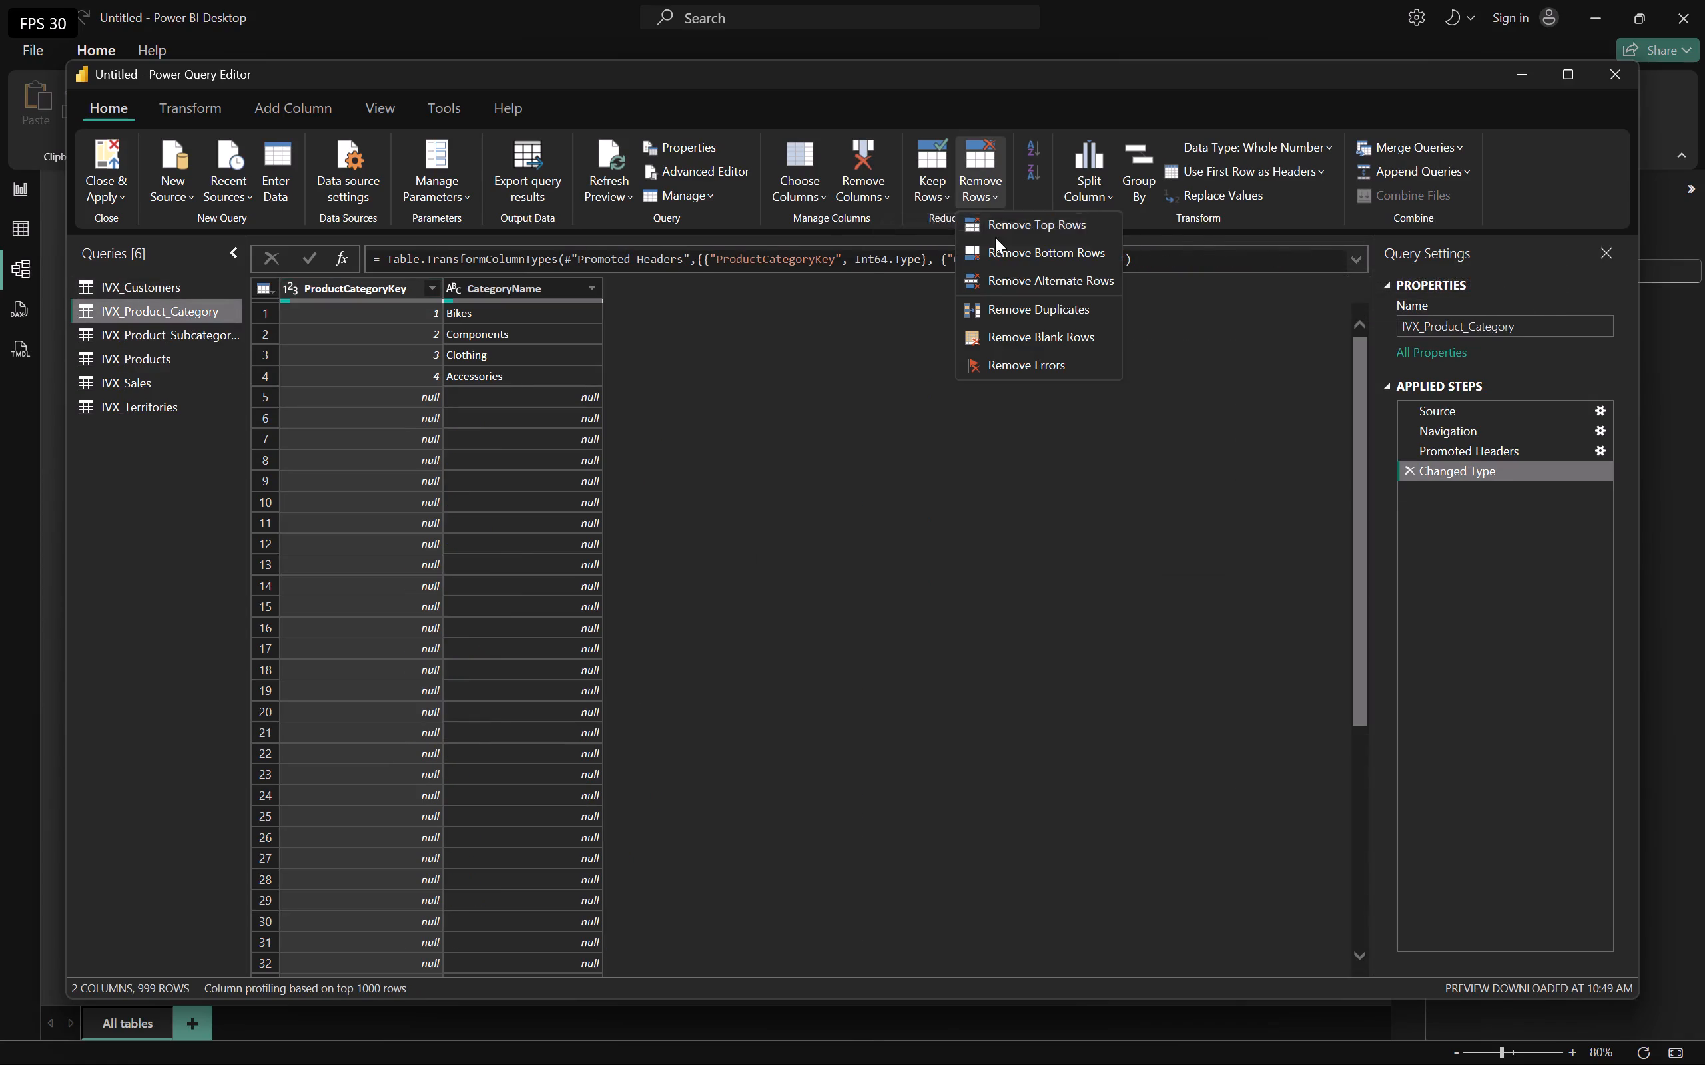
pyautogui.click(1026, 338)
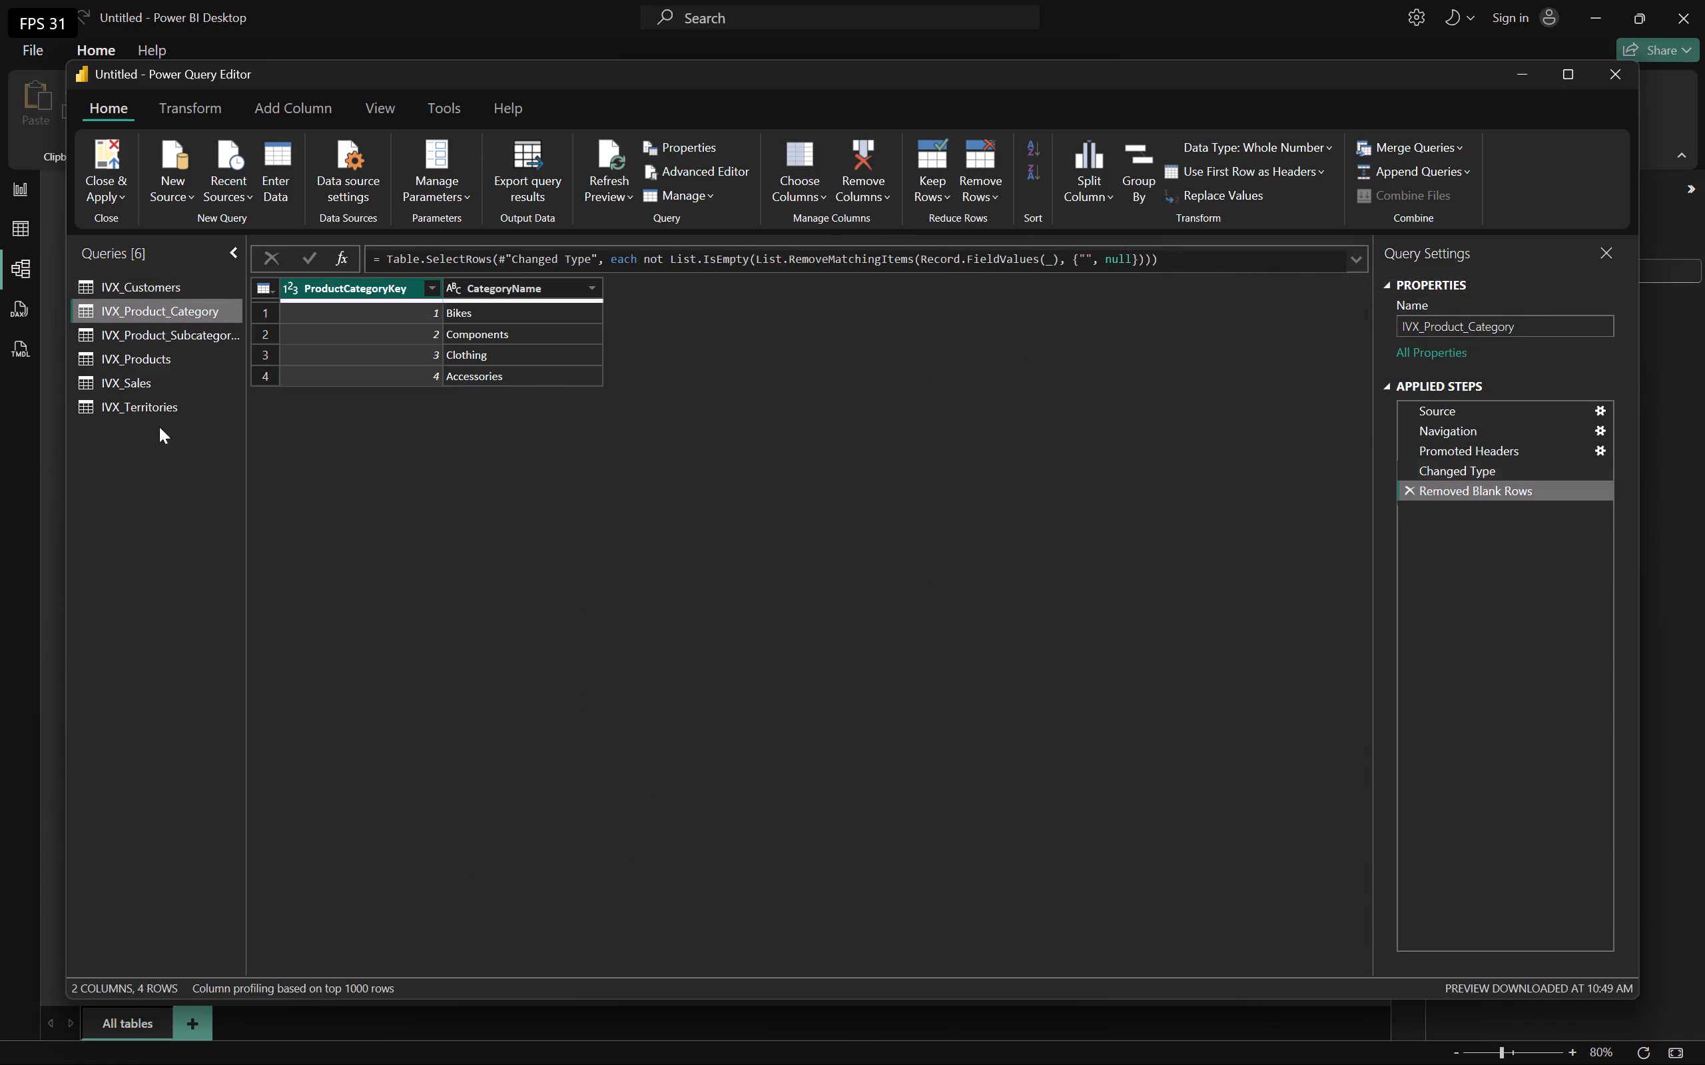
pyautogui.click(165, 334)
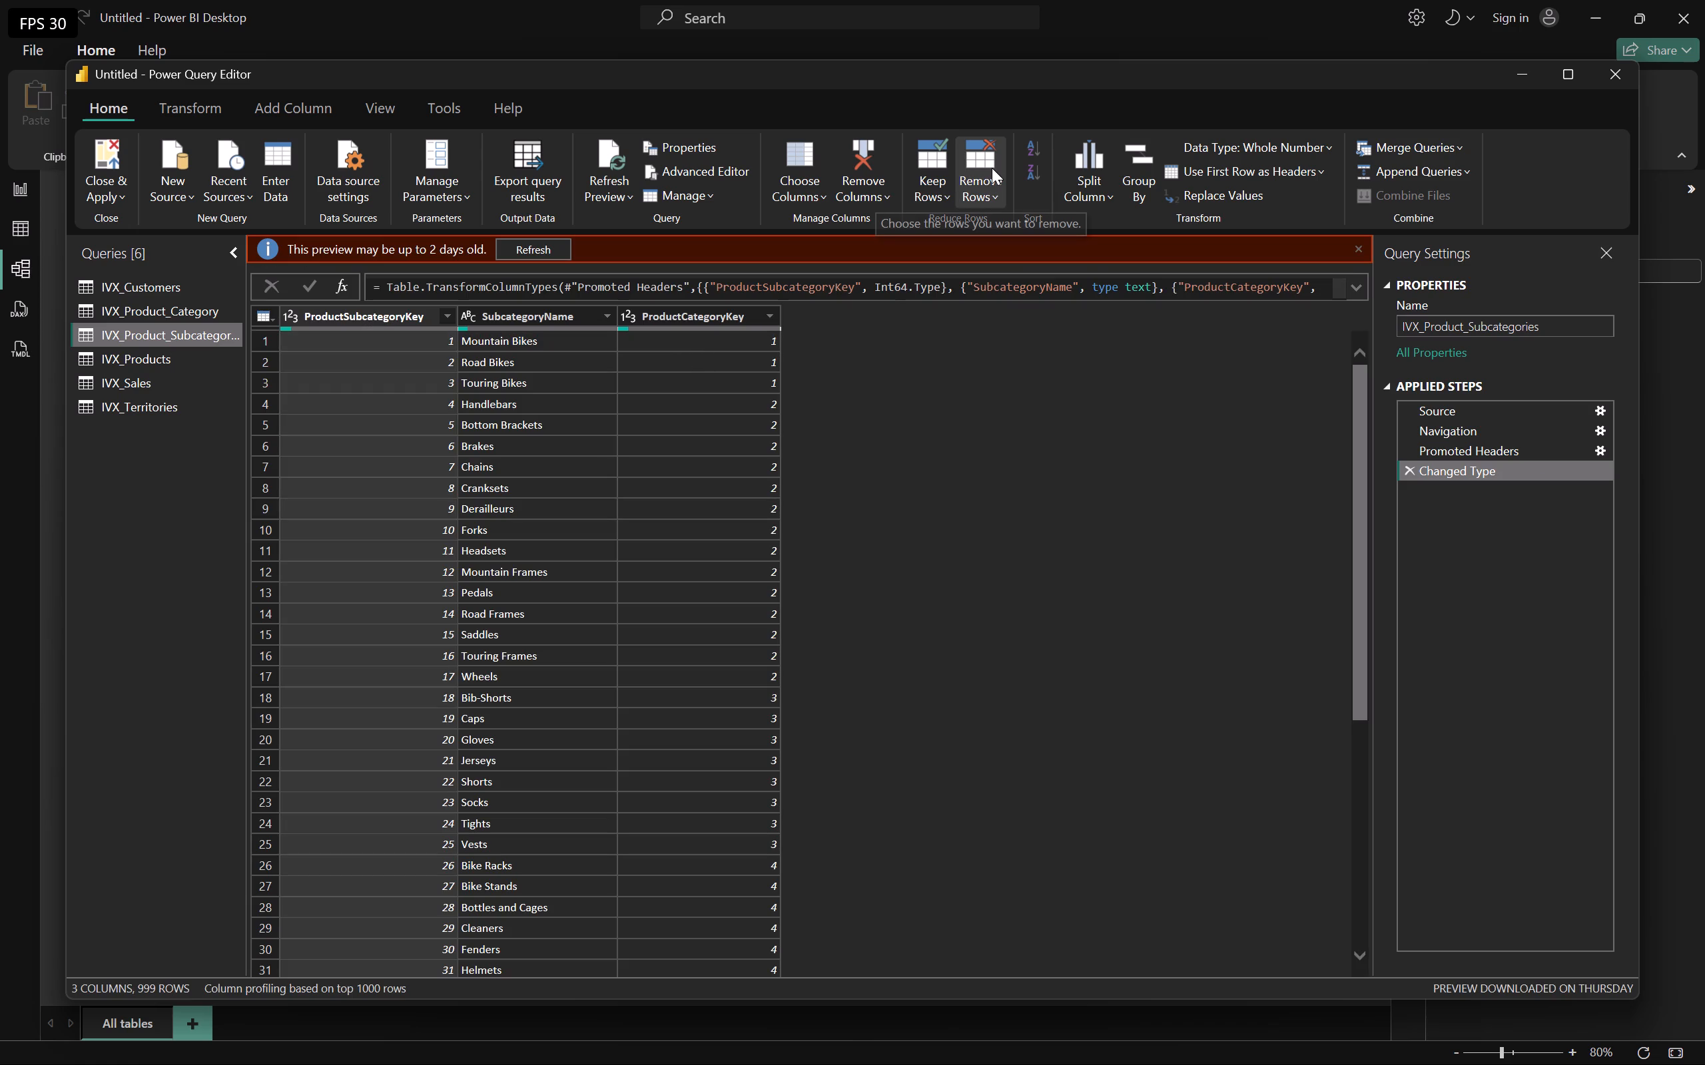
pyautogui.click(992, 168)
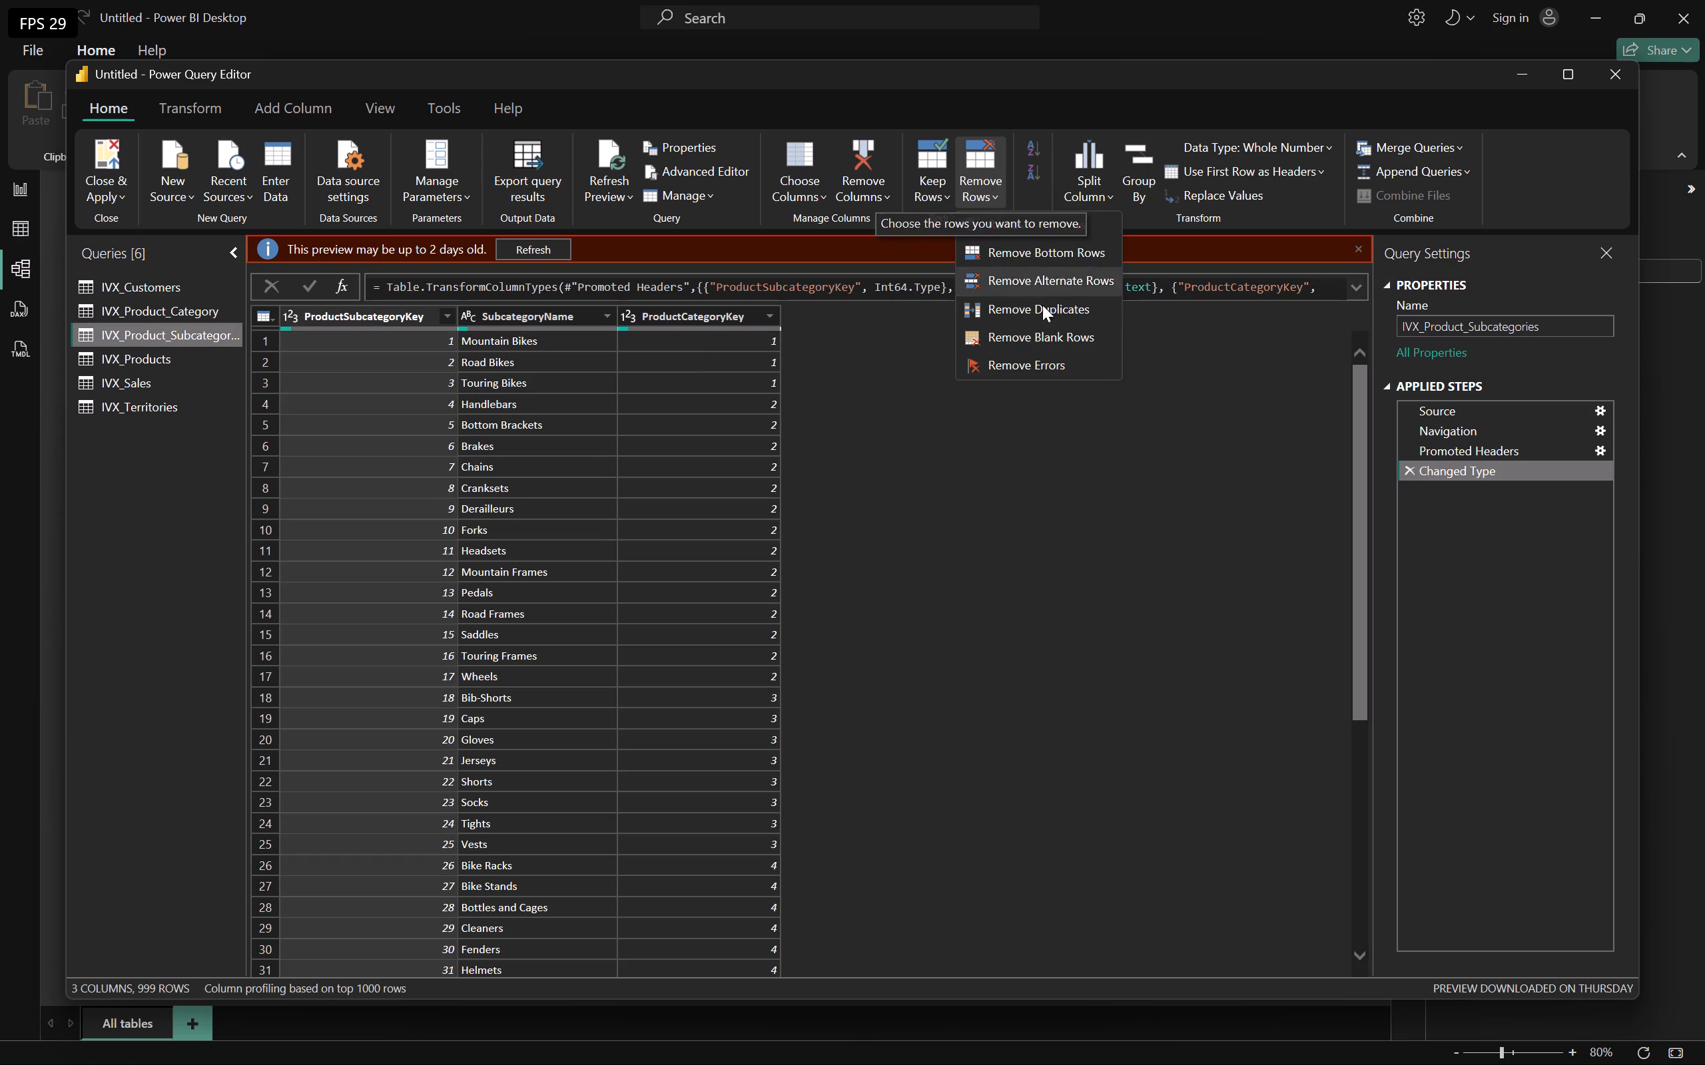
pyautogui.click(1062, 332)
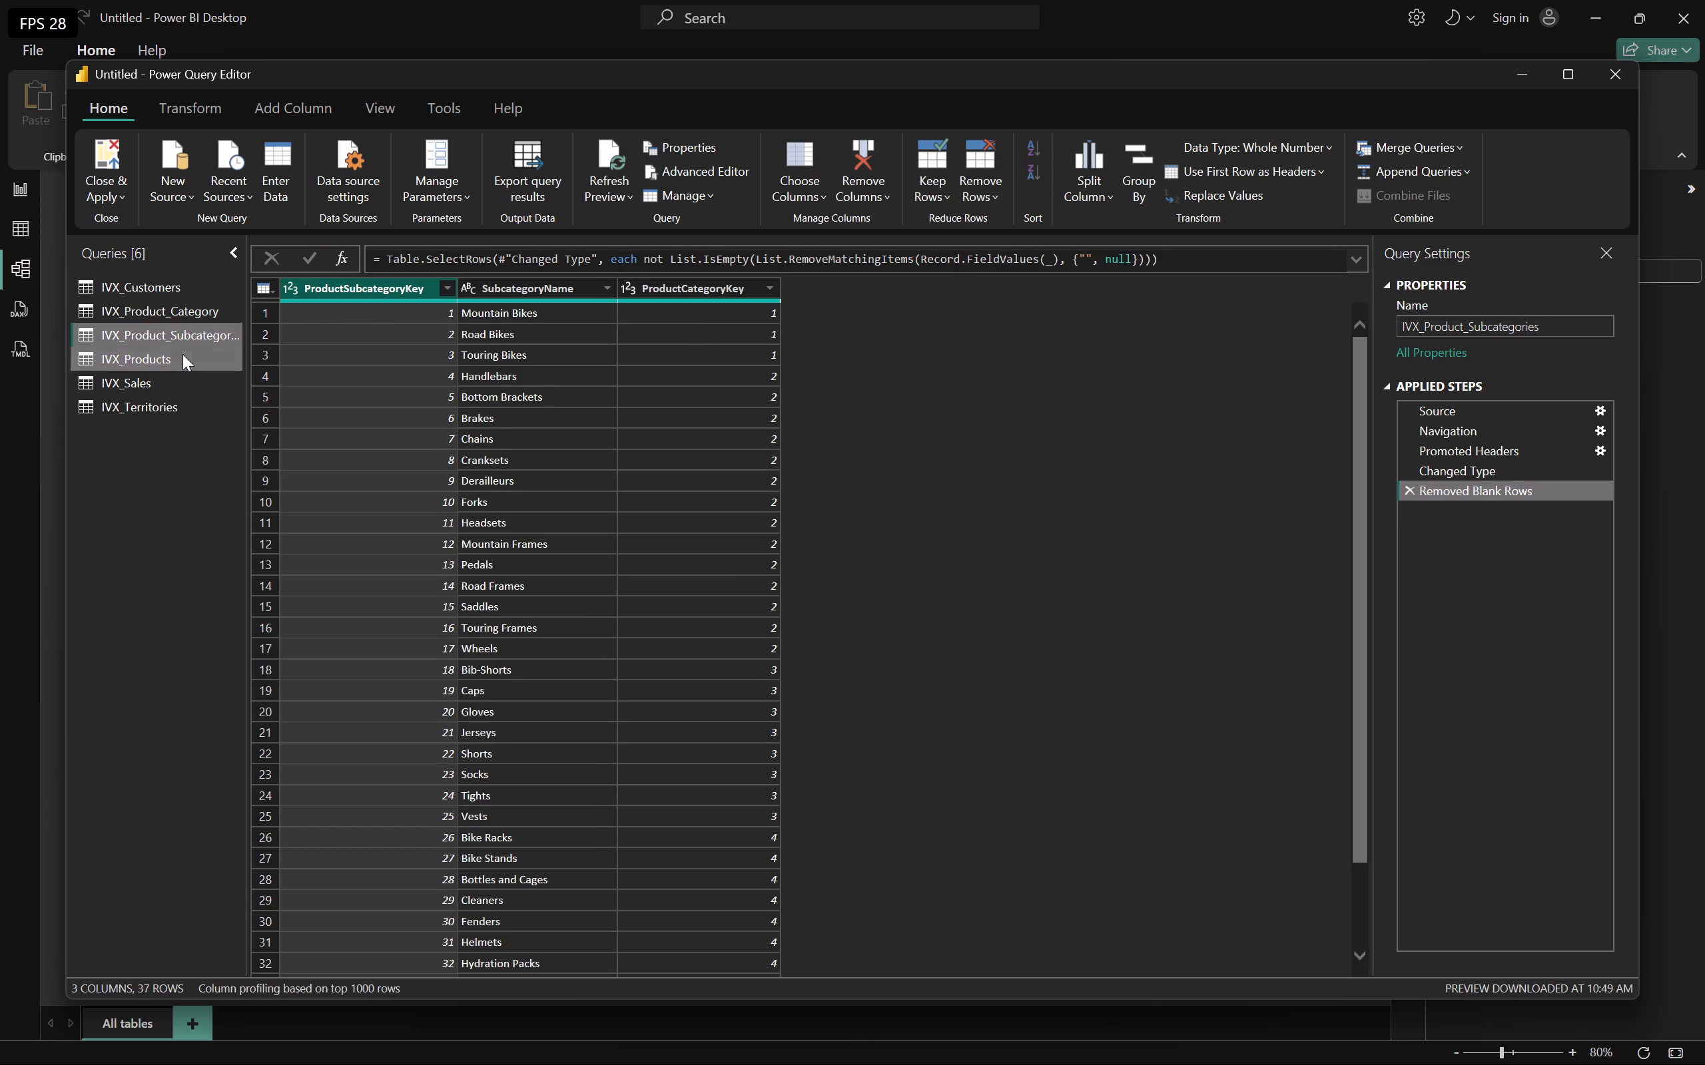
# Remove the blank rows from the IVX_Products, IVX_Sales and IVX_Territories queries.
pyautogui.click(182, 354)
pyautogui.click(970, 190)
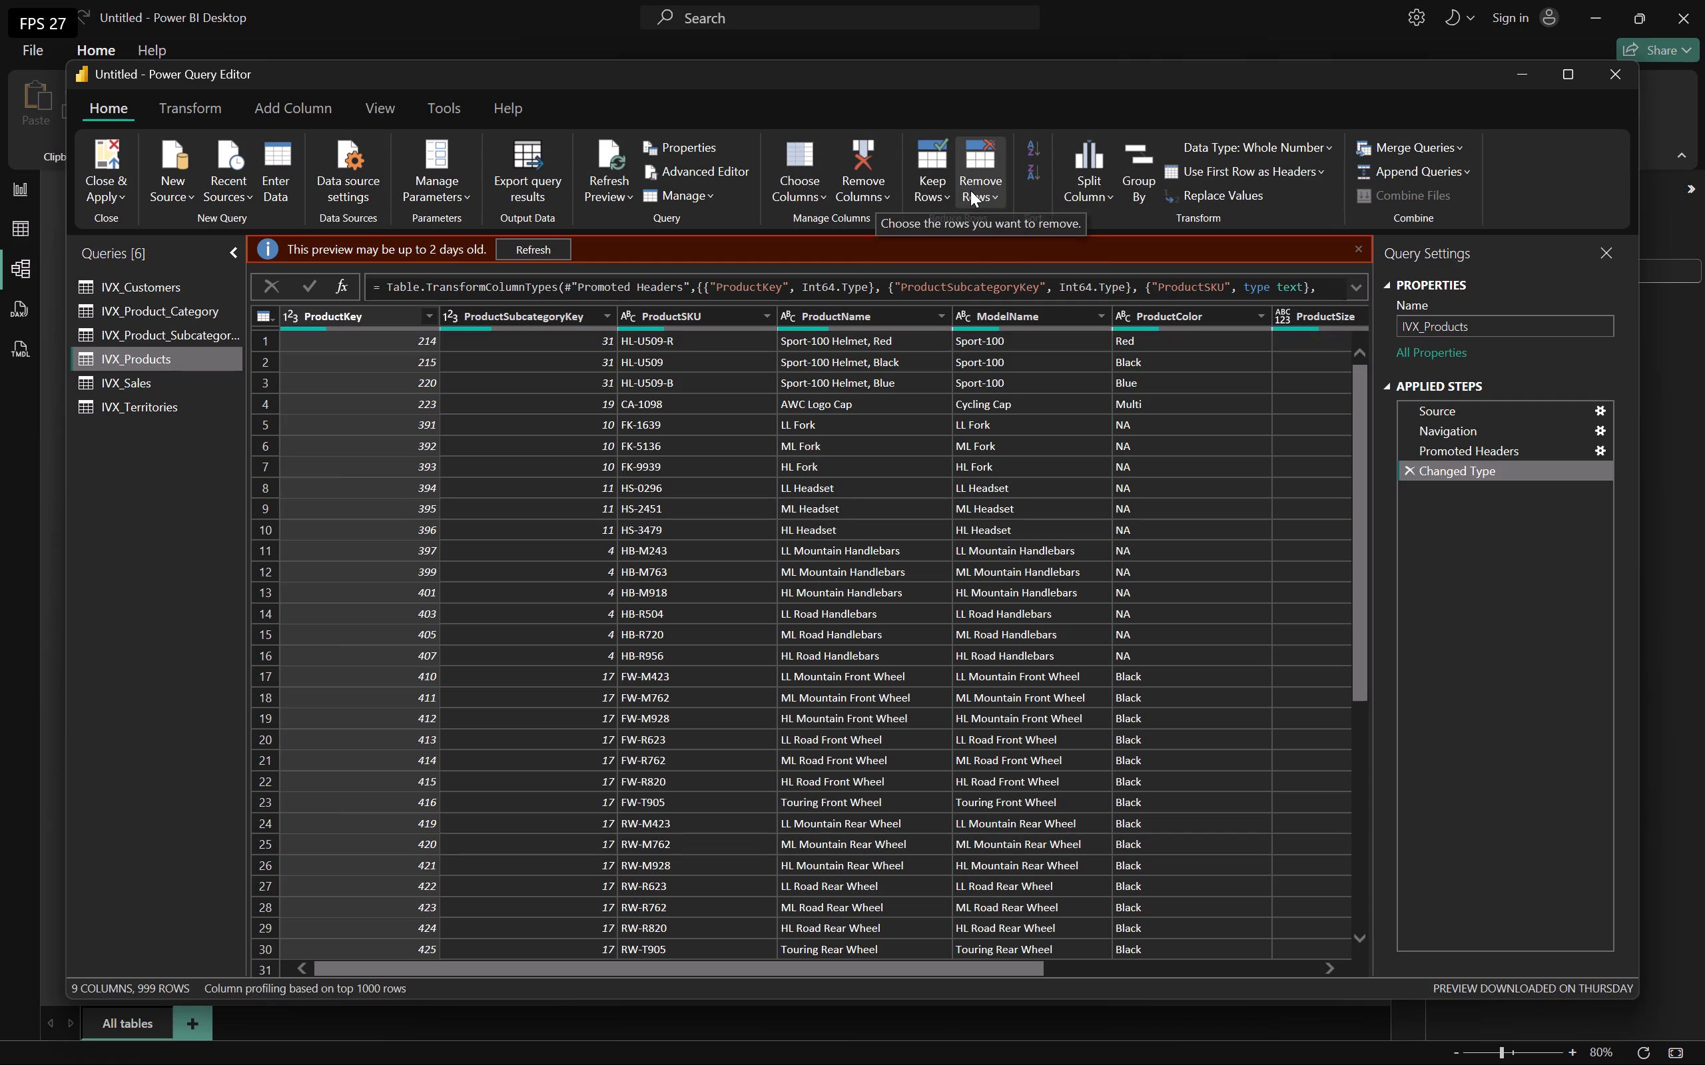
pyautogui.click(1022, 339)
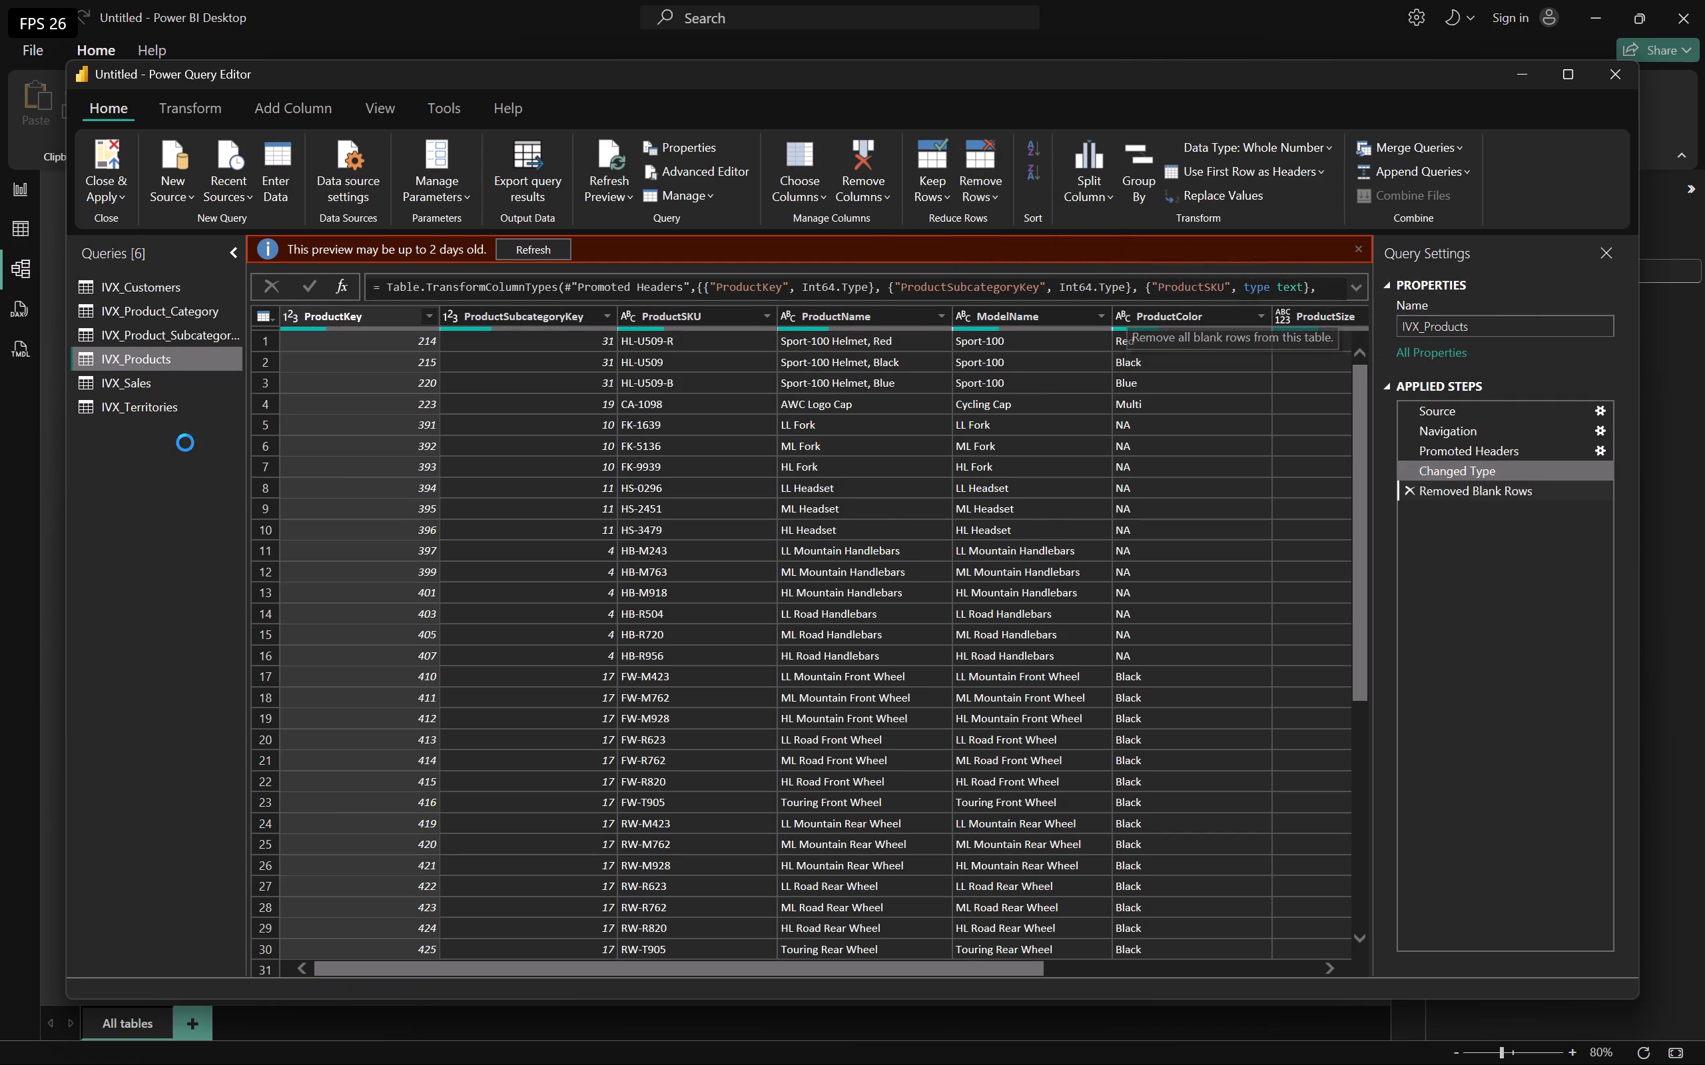
pyautogui.click(169, 387)
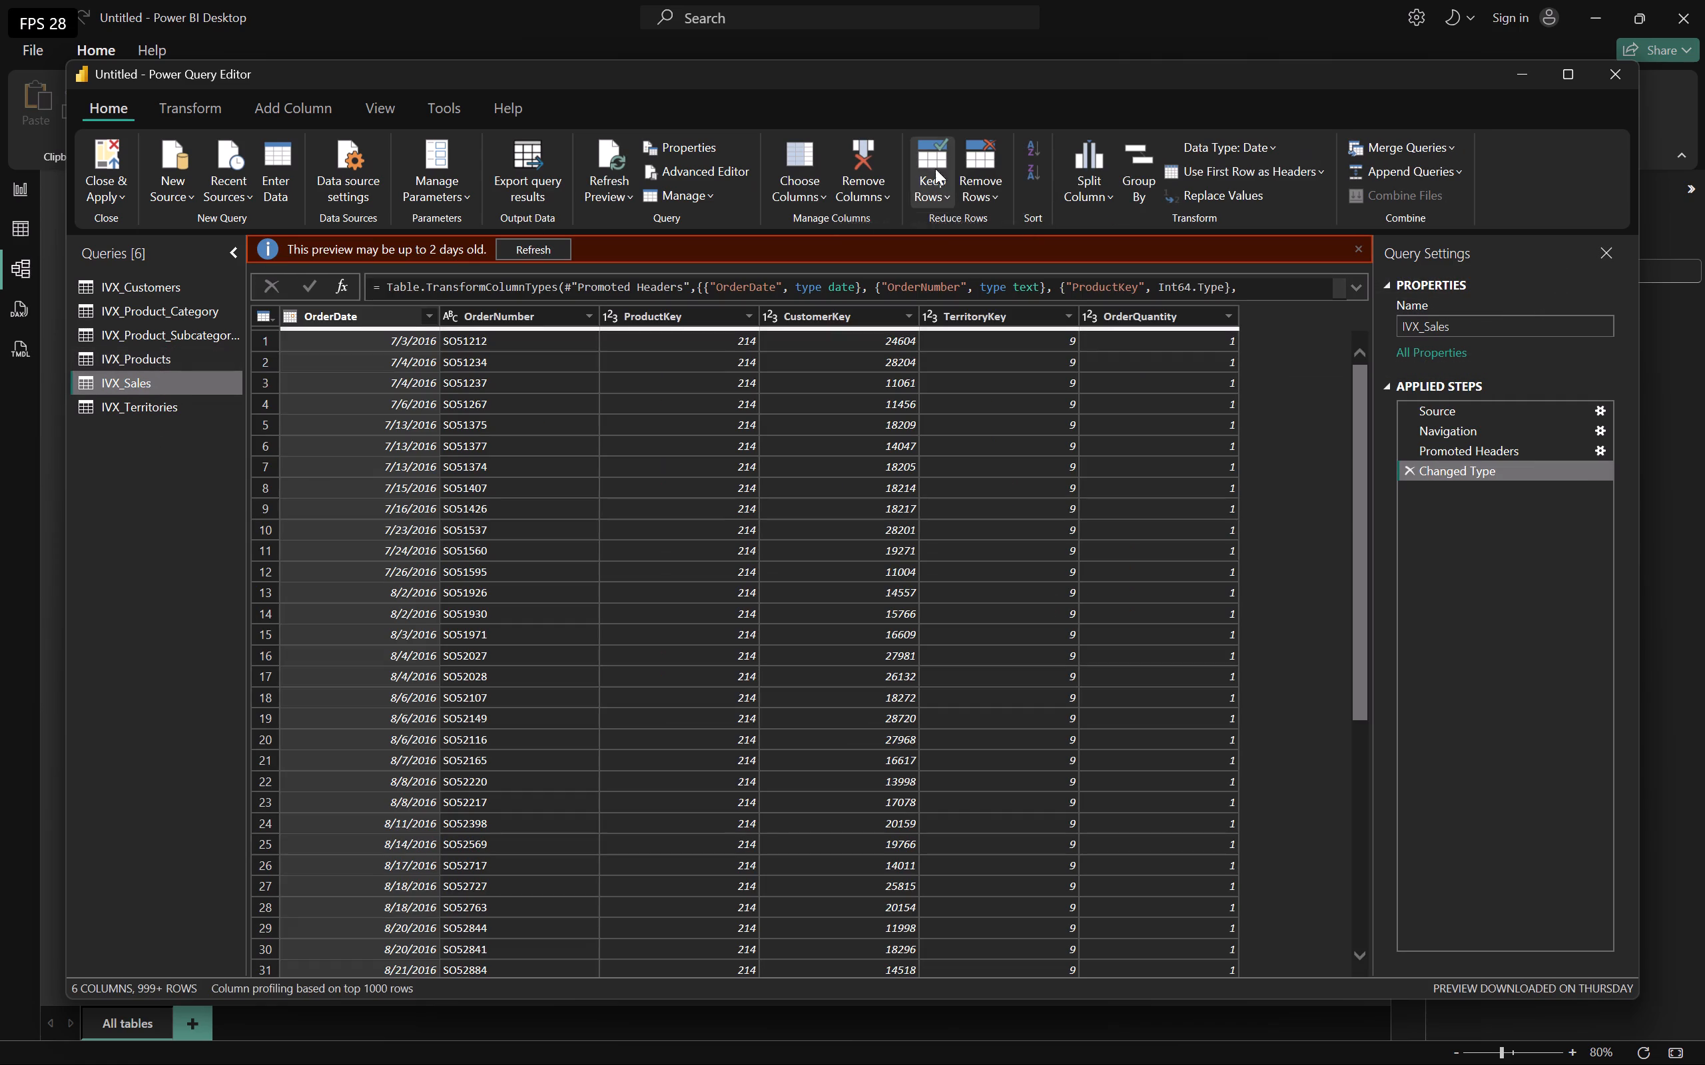
pyautogui.click(992, 194)
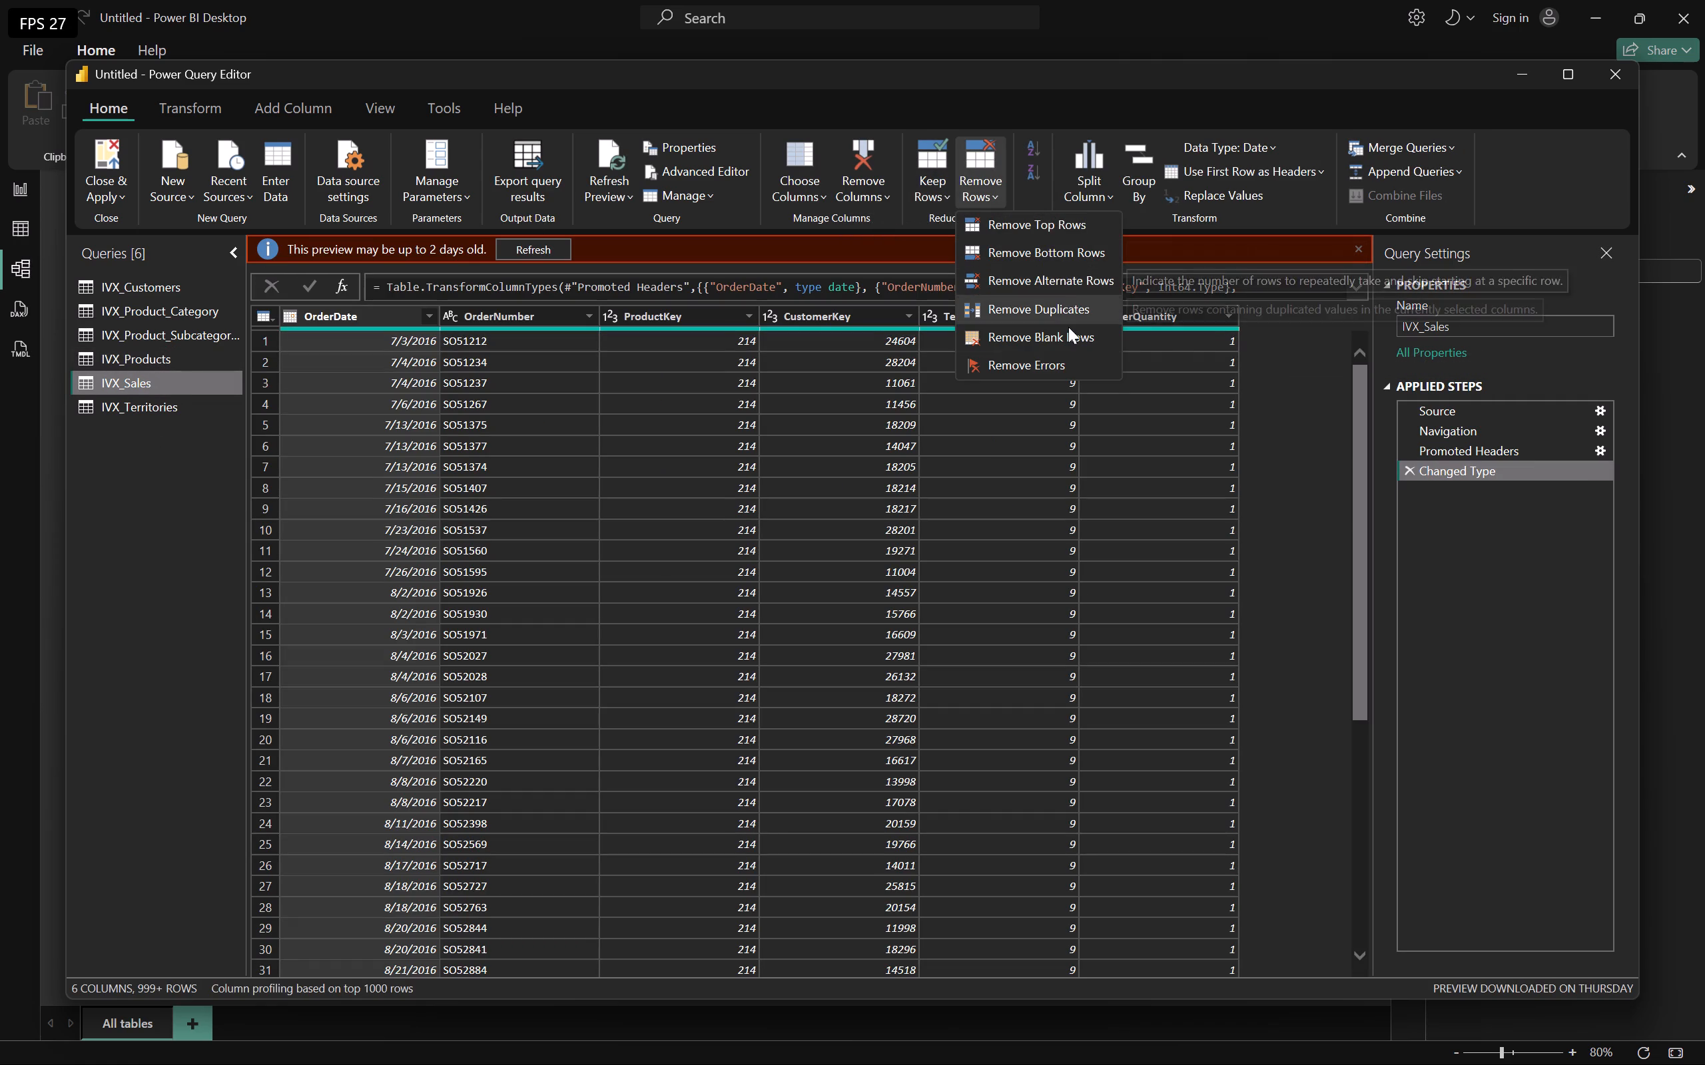
pyautogui.click(1070, 330)
pyautogui.click(170, 405)
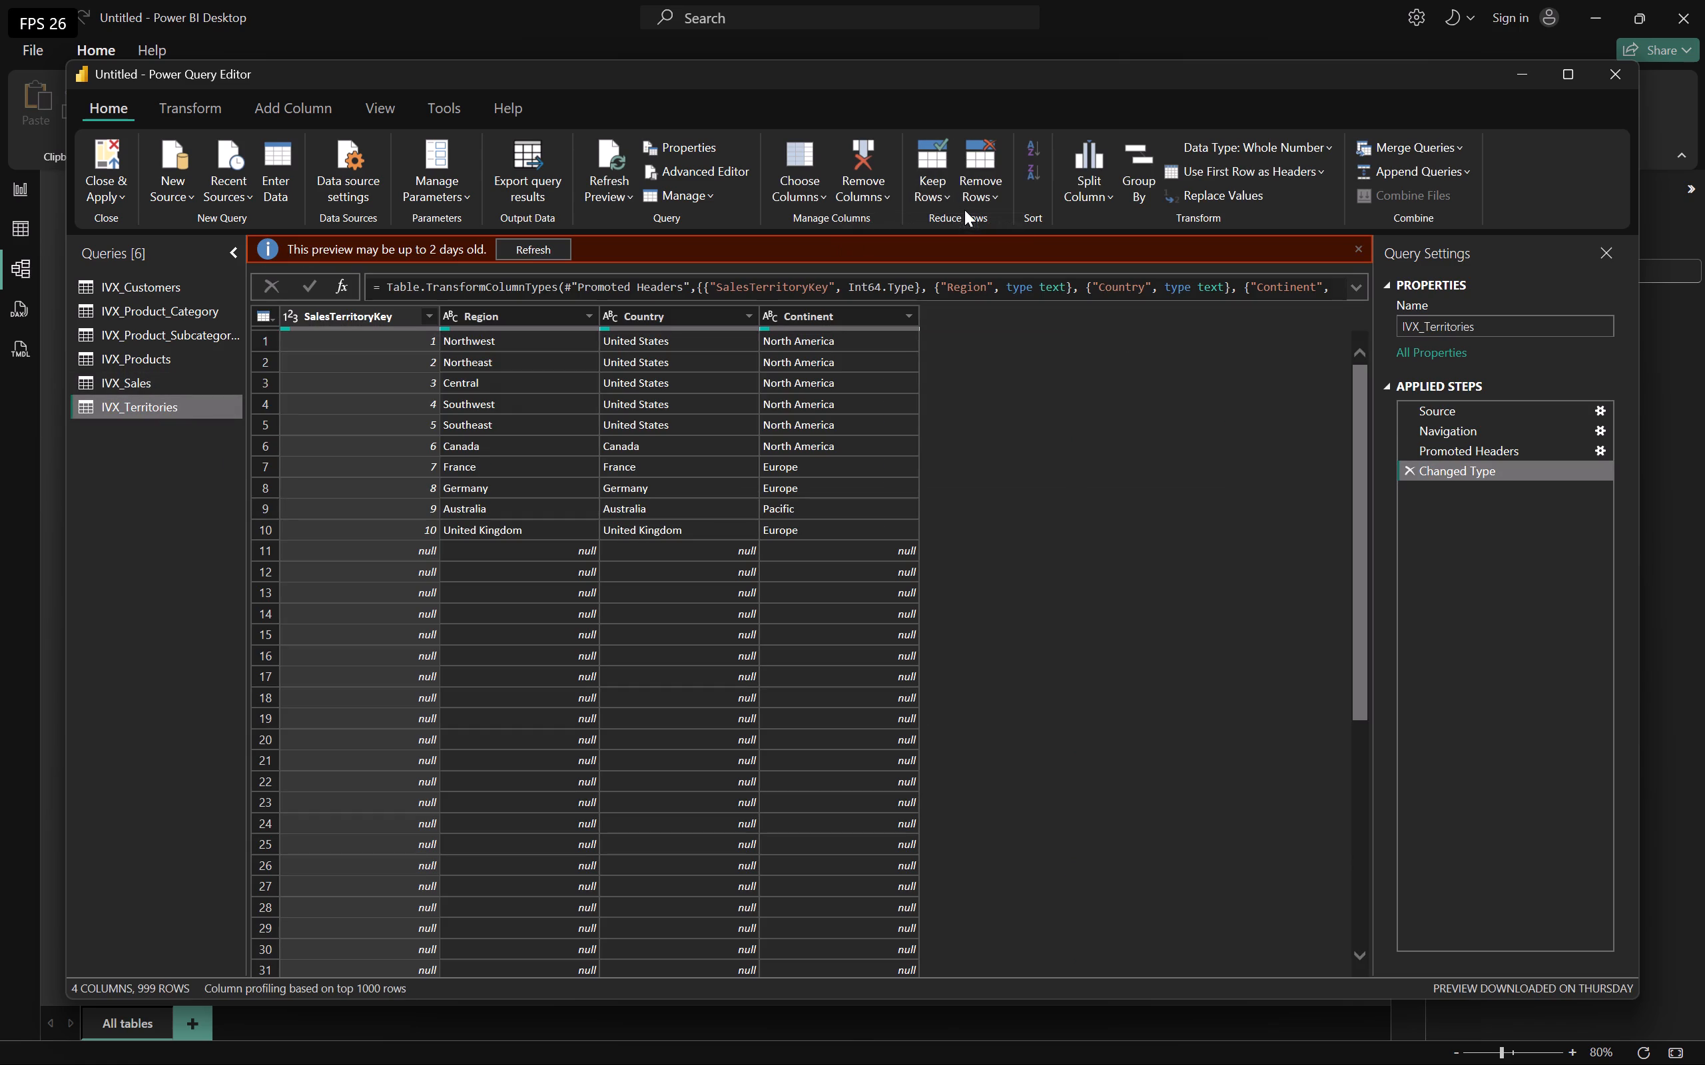
pyautogui.click(981, 197)
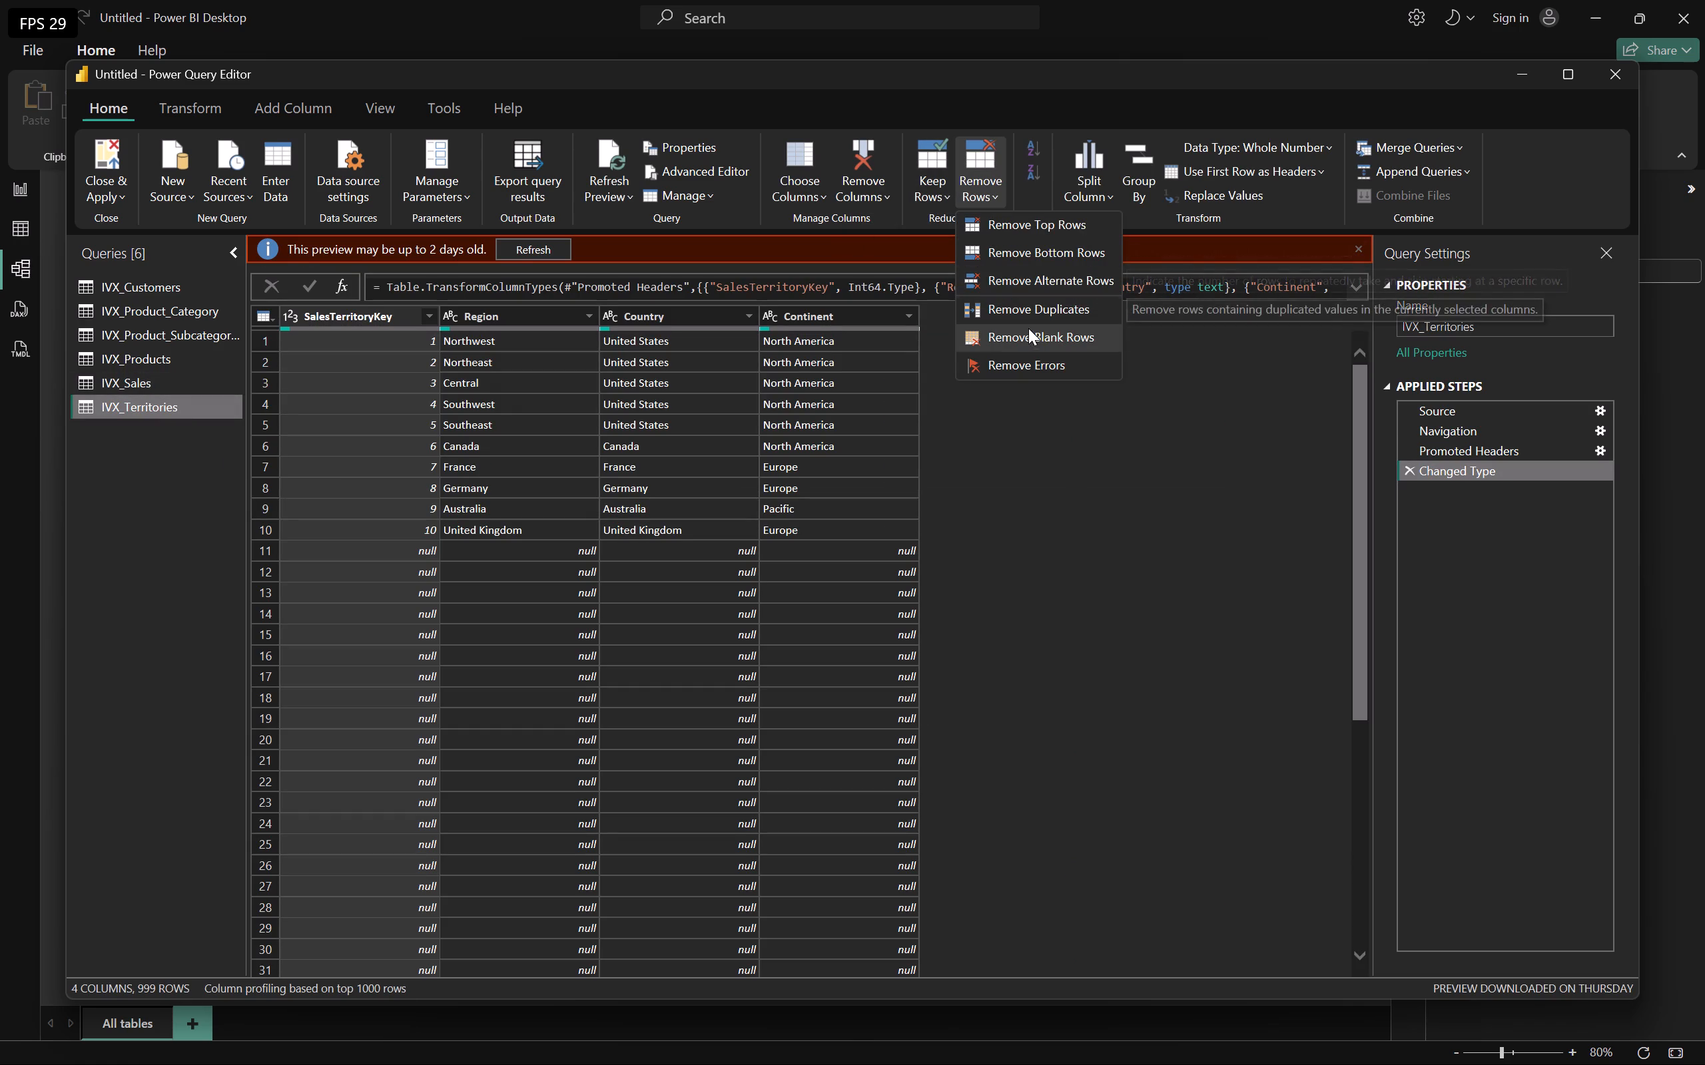
pyautogui.click(1032, 331)
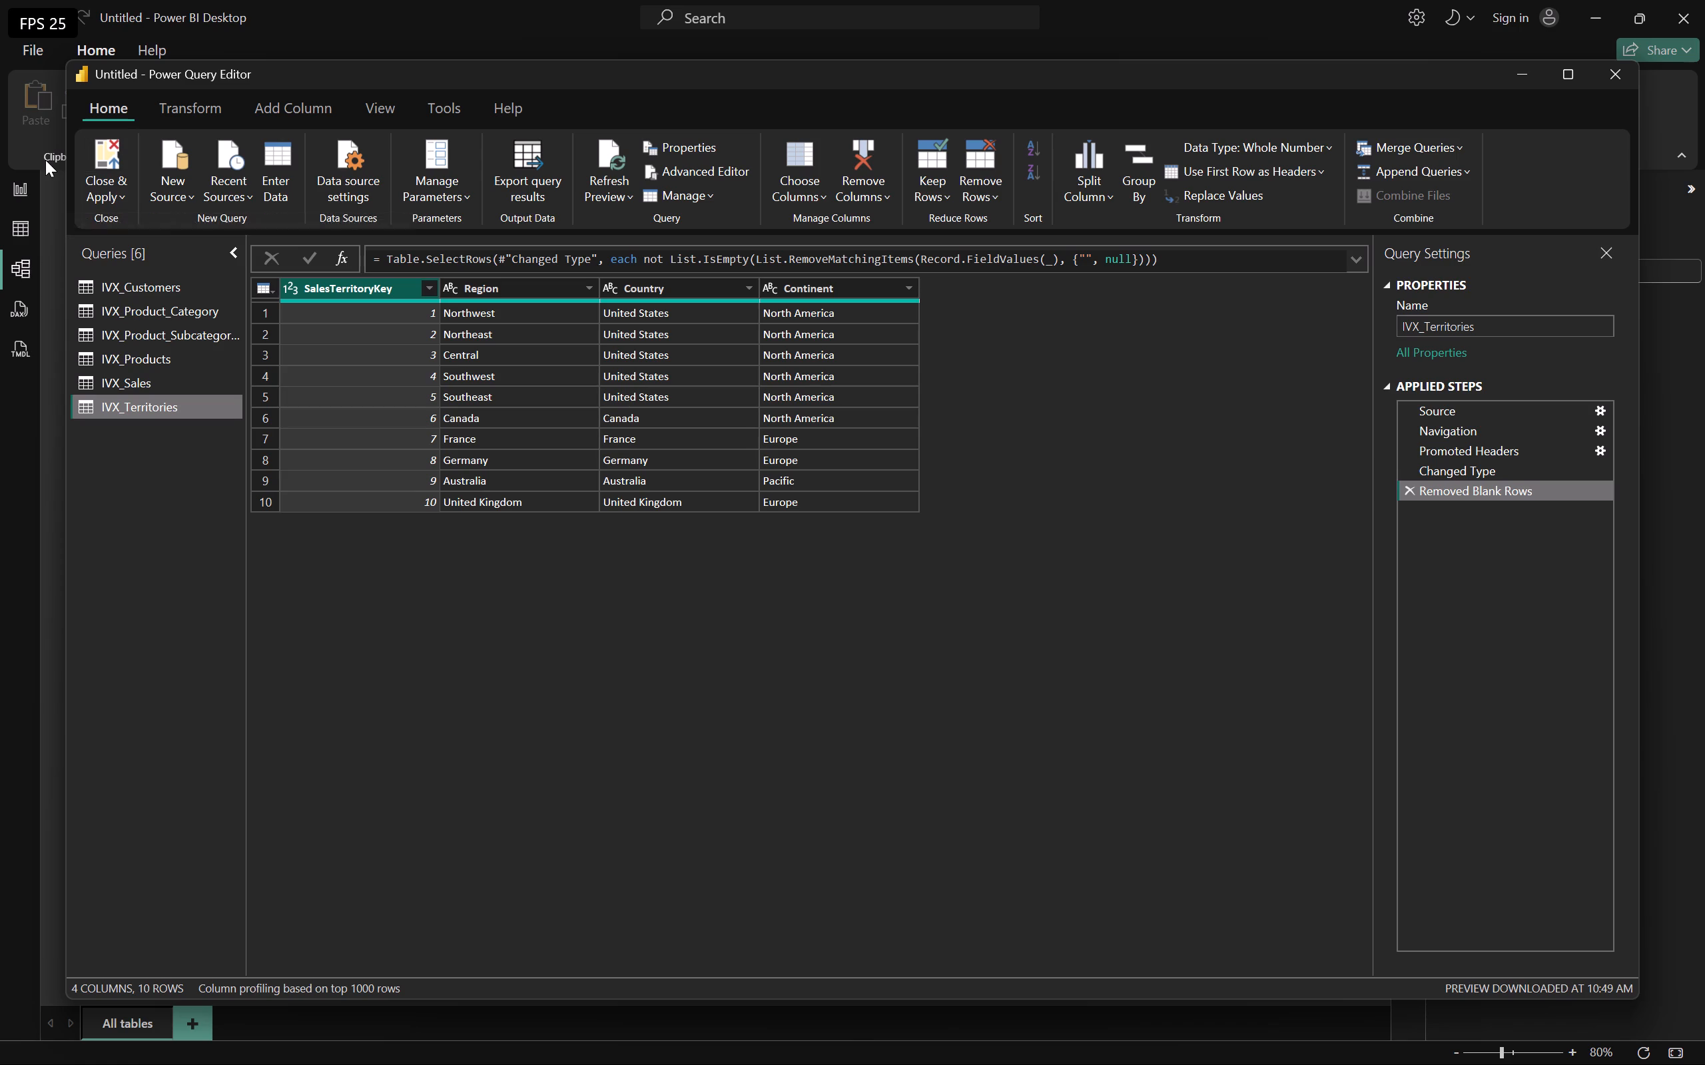
# Close the Power Query Editor, applying the query changes, and let all tables reload into the model.
pyautogui.click(109, 146)
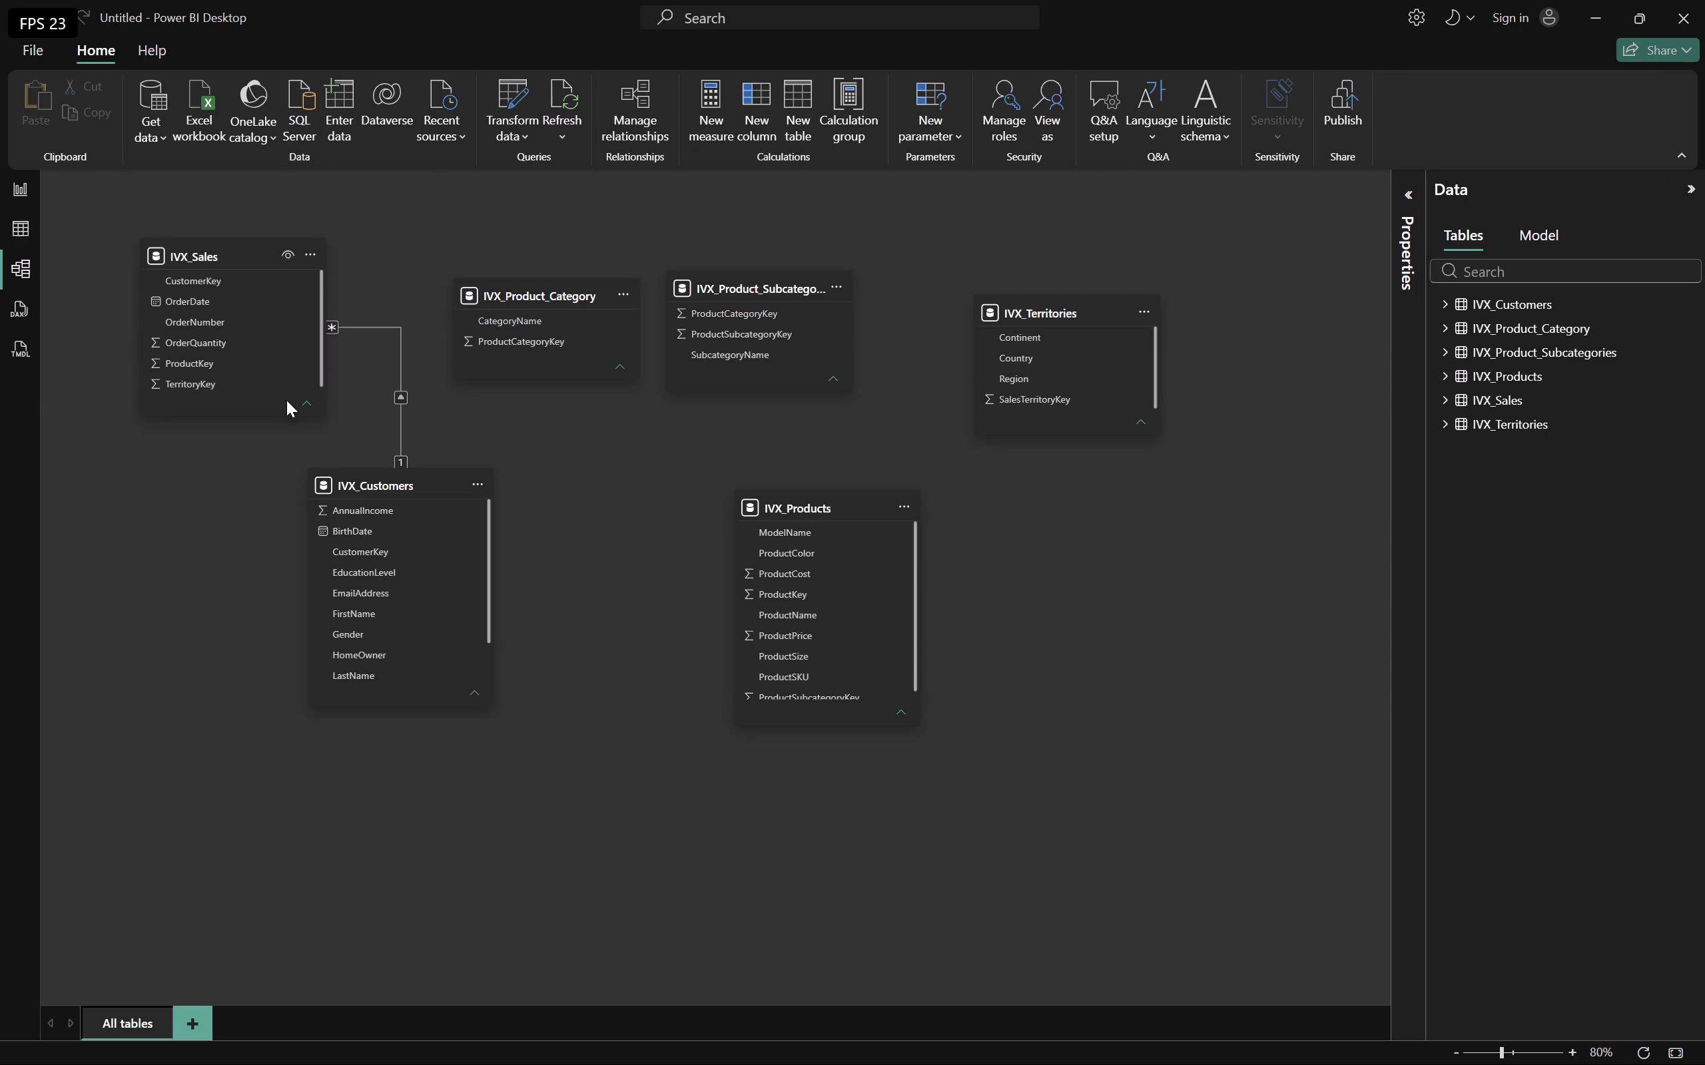
pyautogui.click(617, 86)
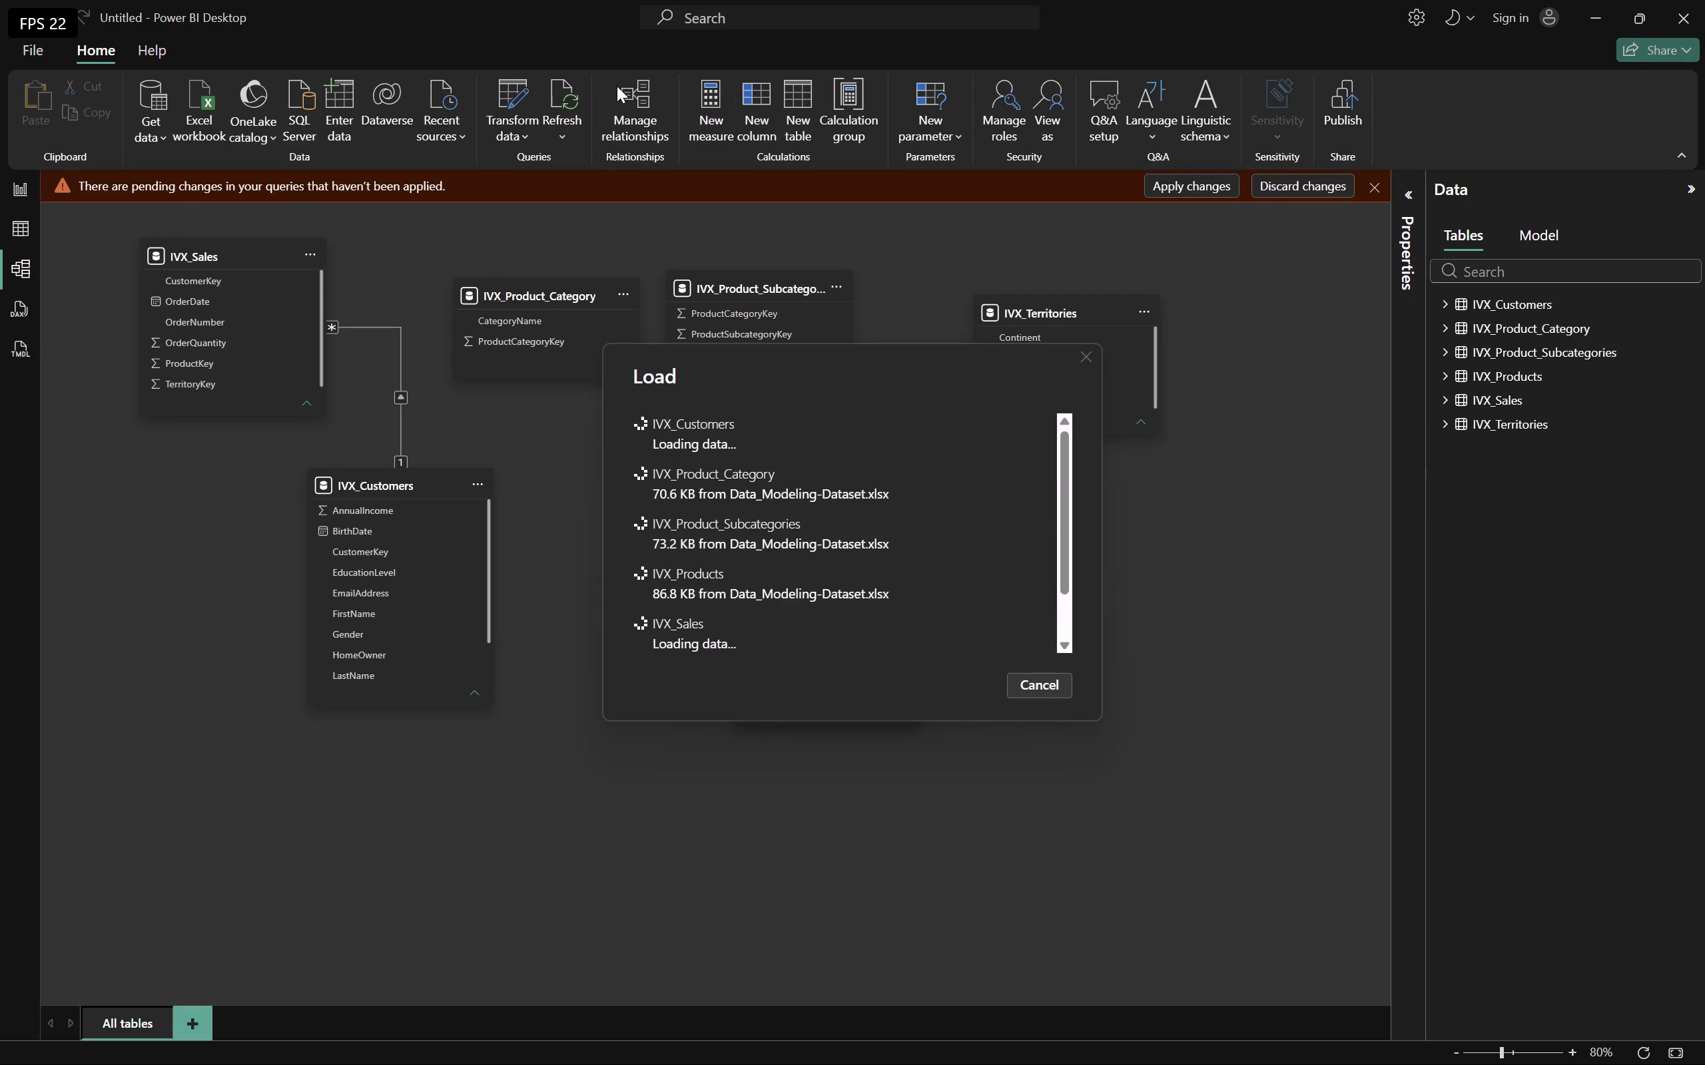
pyautogui.hscroll(-1, 827, 211)
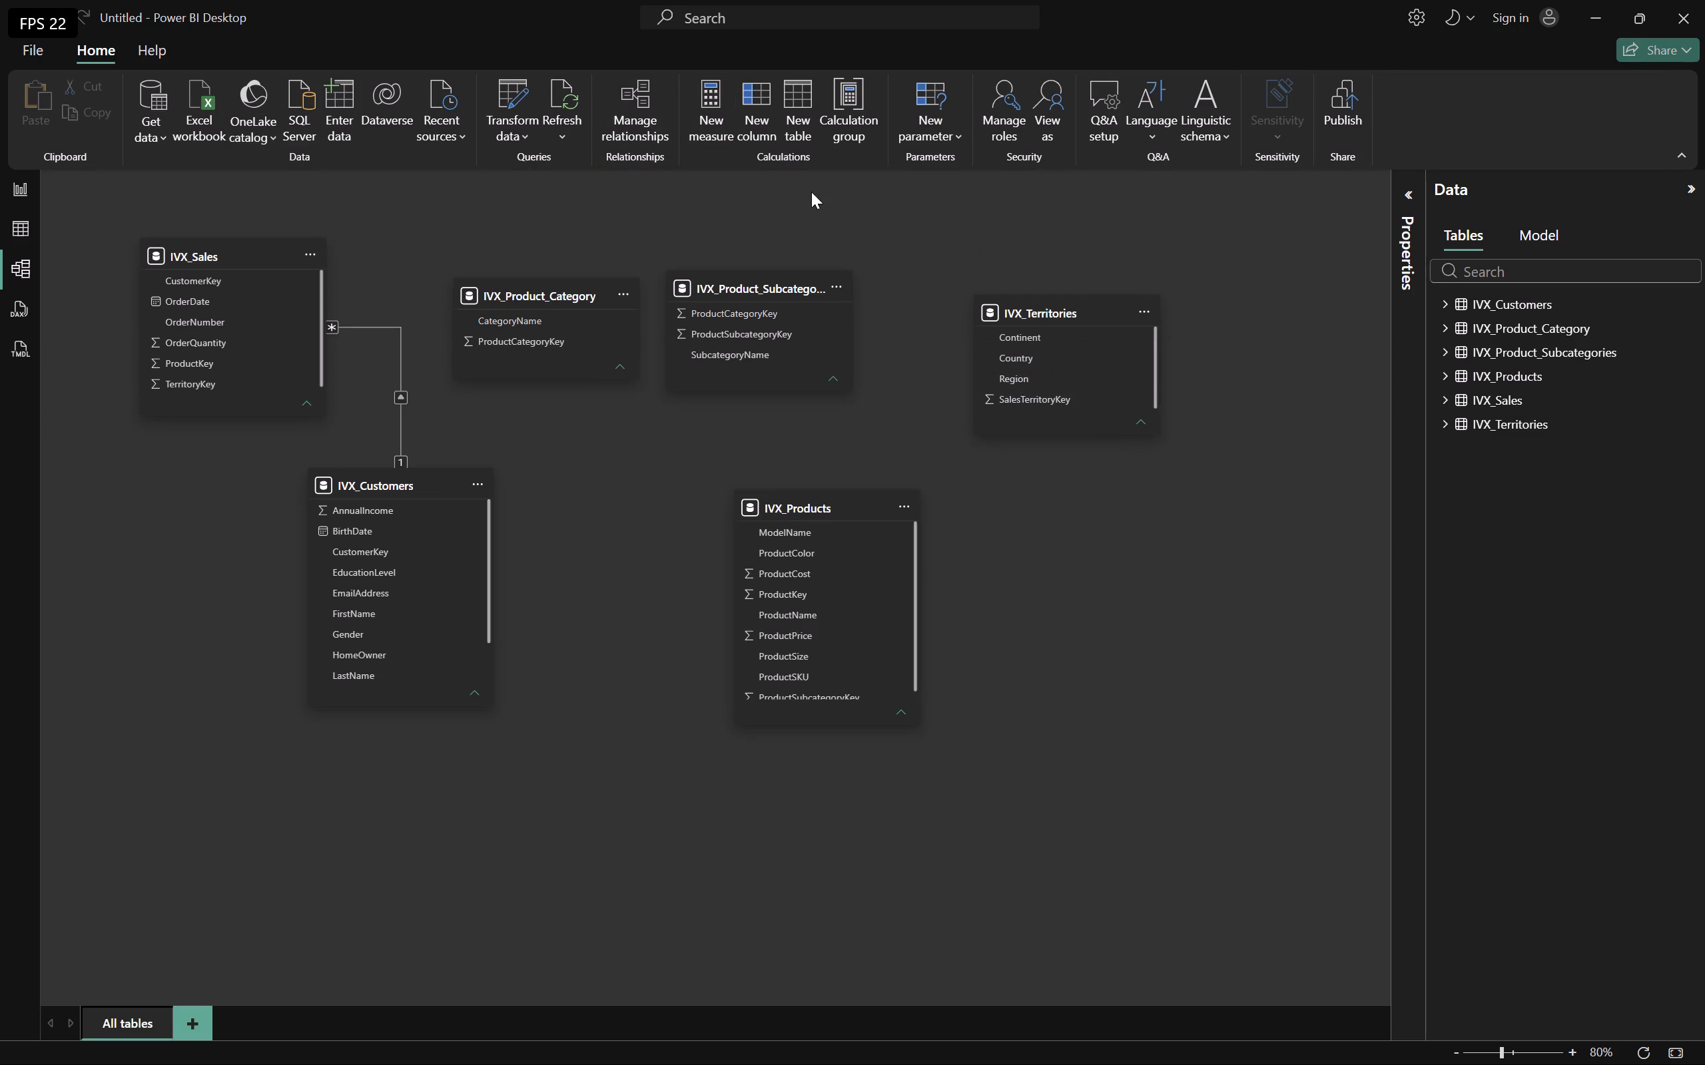
pyautogui.hscroll(-1, 811, 192)
# Autodetect relationships between the cleaned tables in Manage relationships and dismiss the detection result.
pyautogui.click(635, 105)
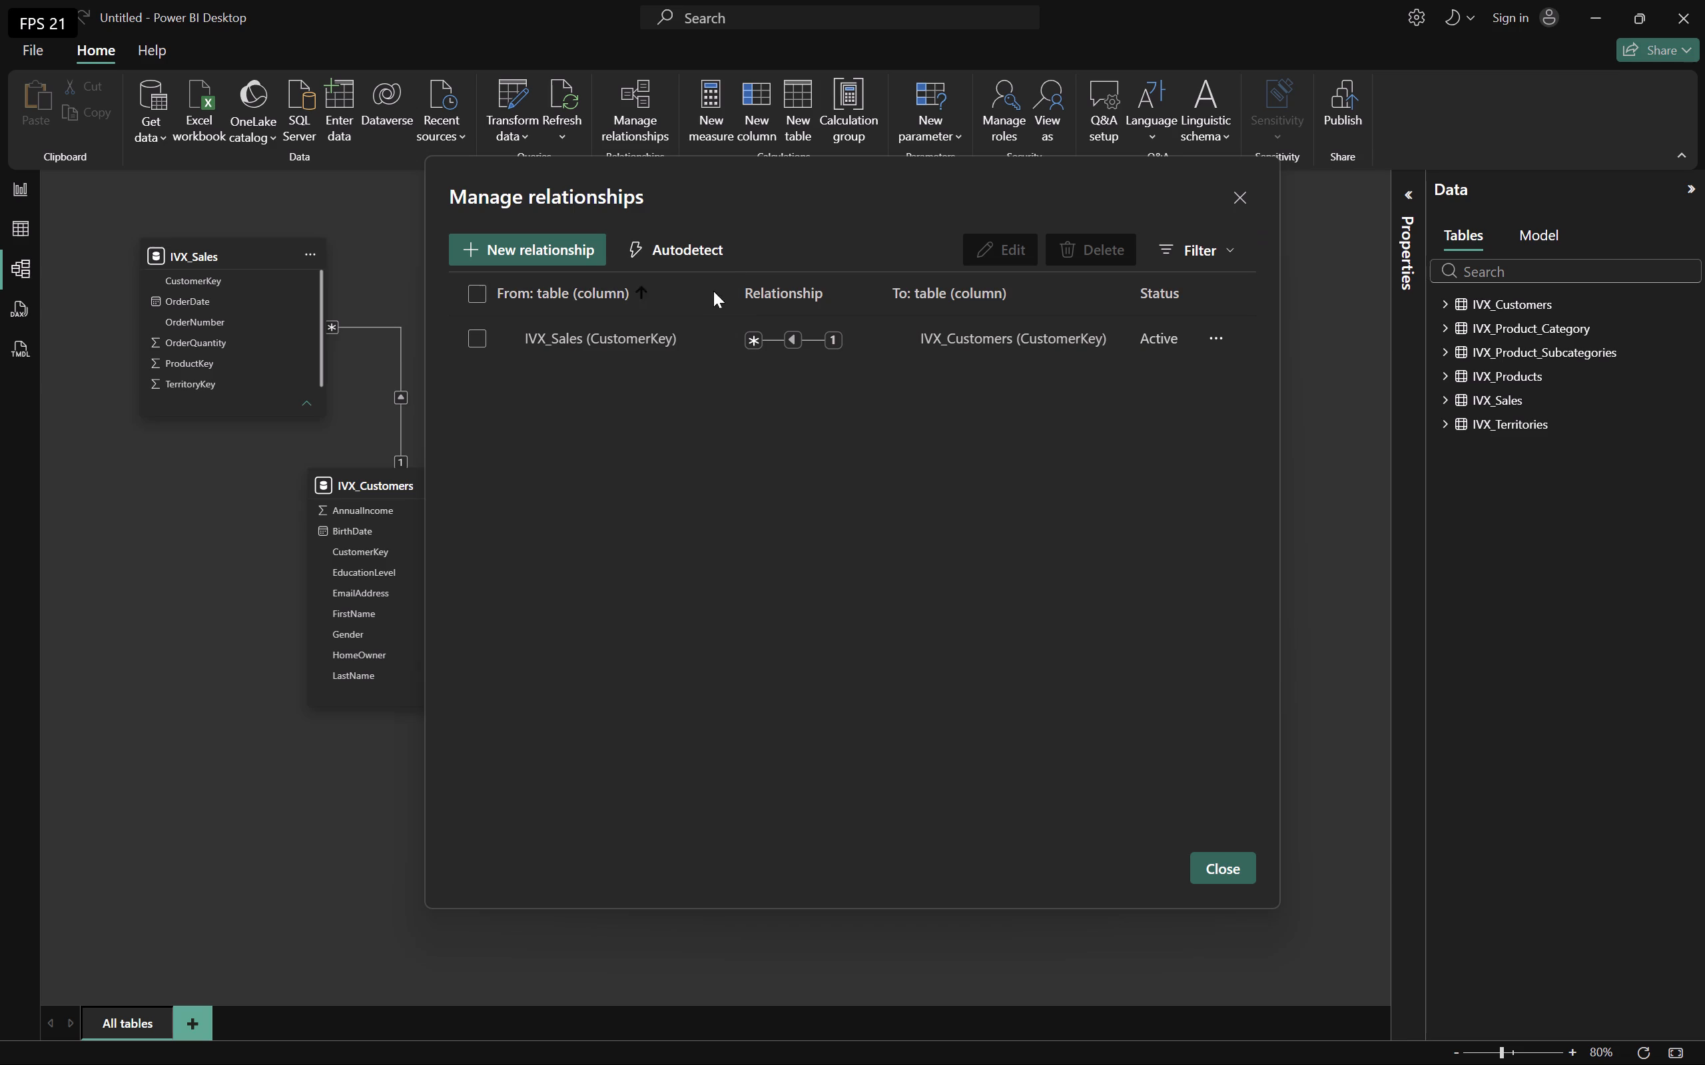
pyautogui.click(695, 254)
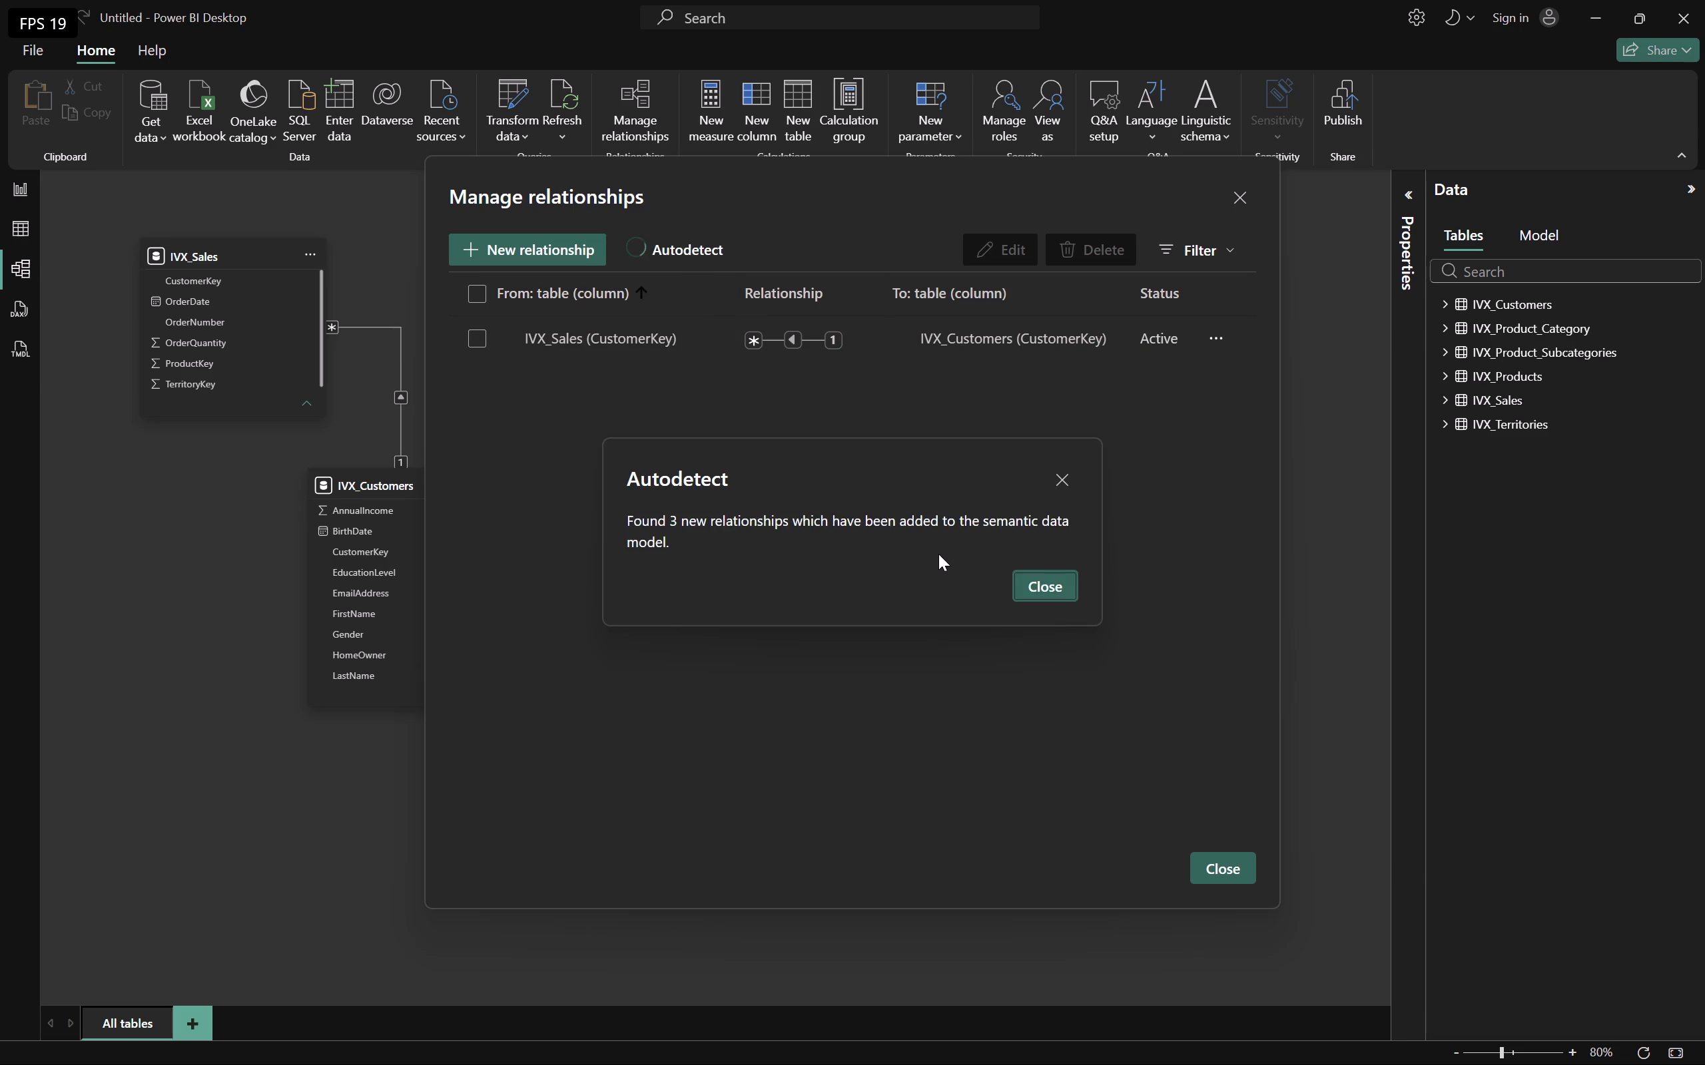
pyautogui.moveTo(1019, 569); pyautogui.dragTo(1041, 585)
pyautogui.click(1041, 585)
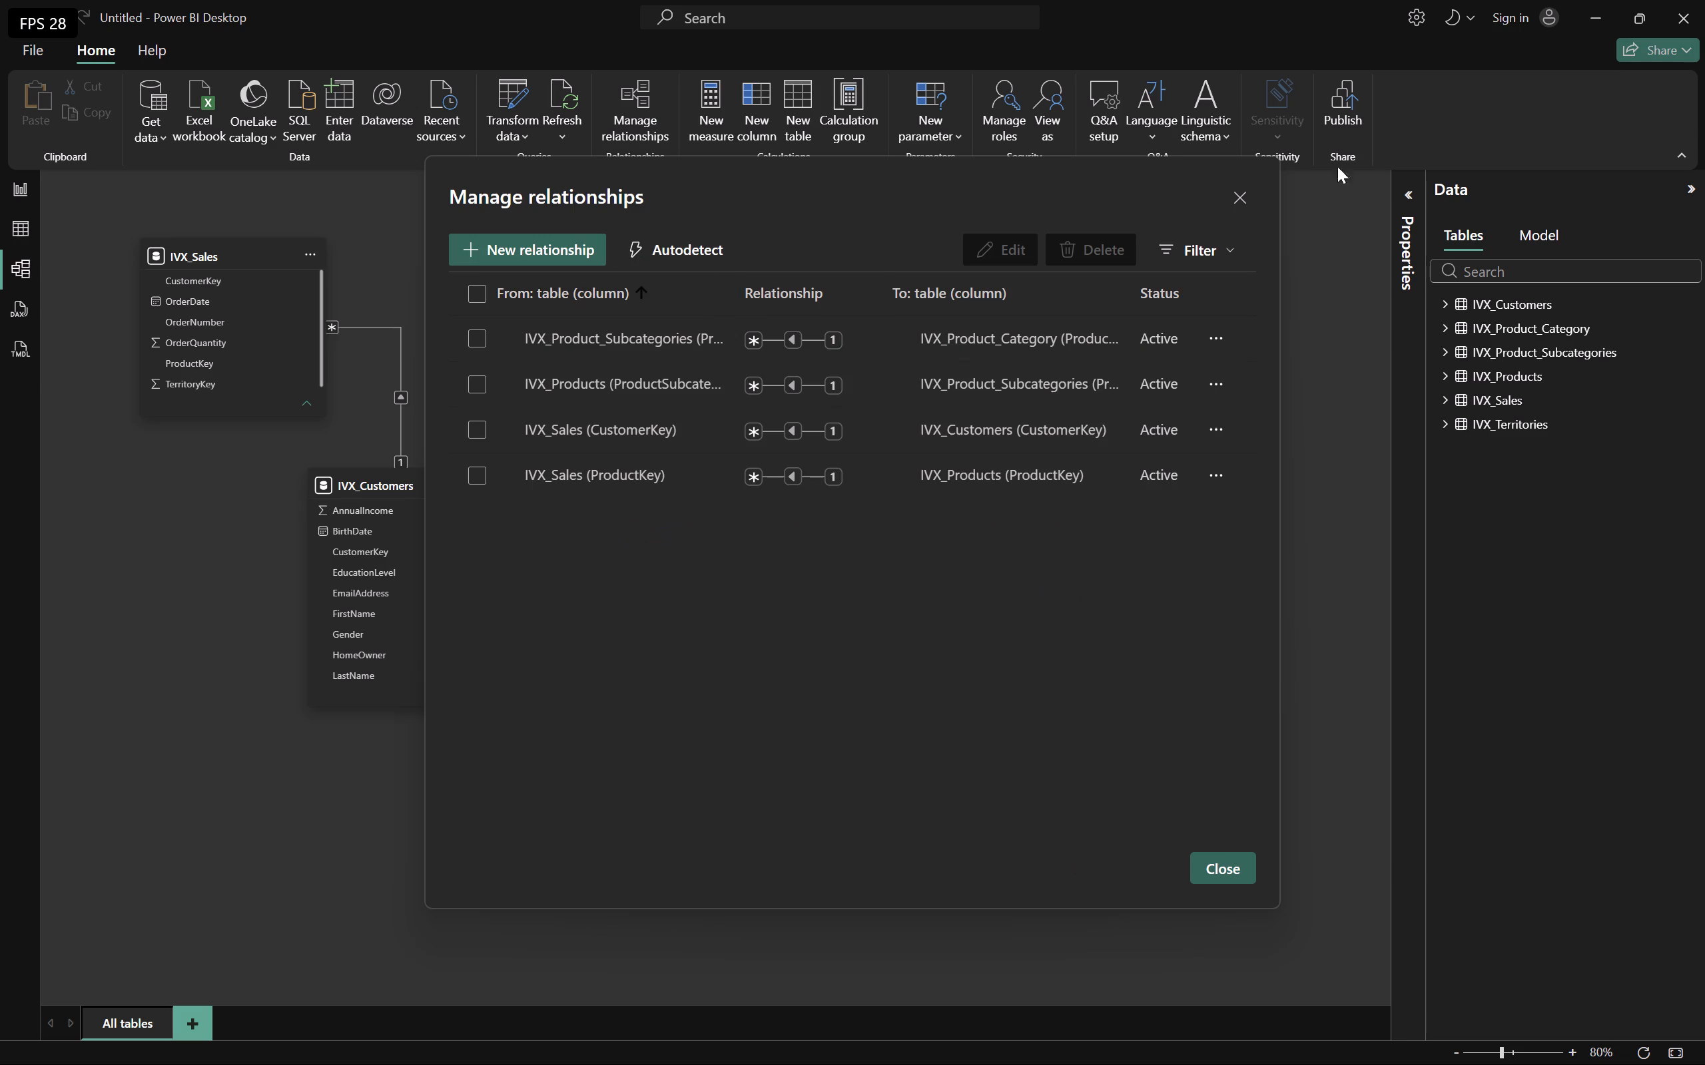
# Close the Manage relationships dialog and return to the model diagram.
pyautogui.click(1245, 190)
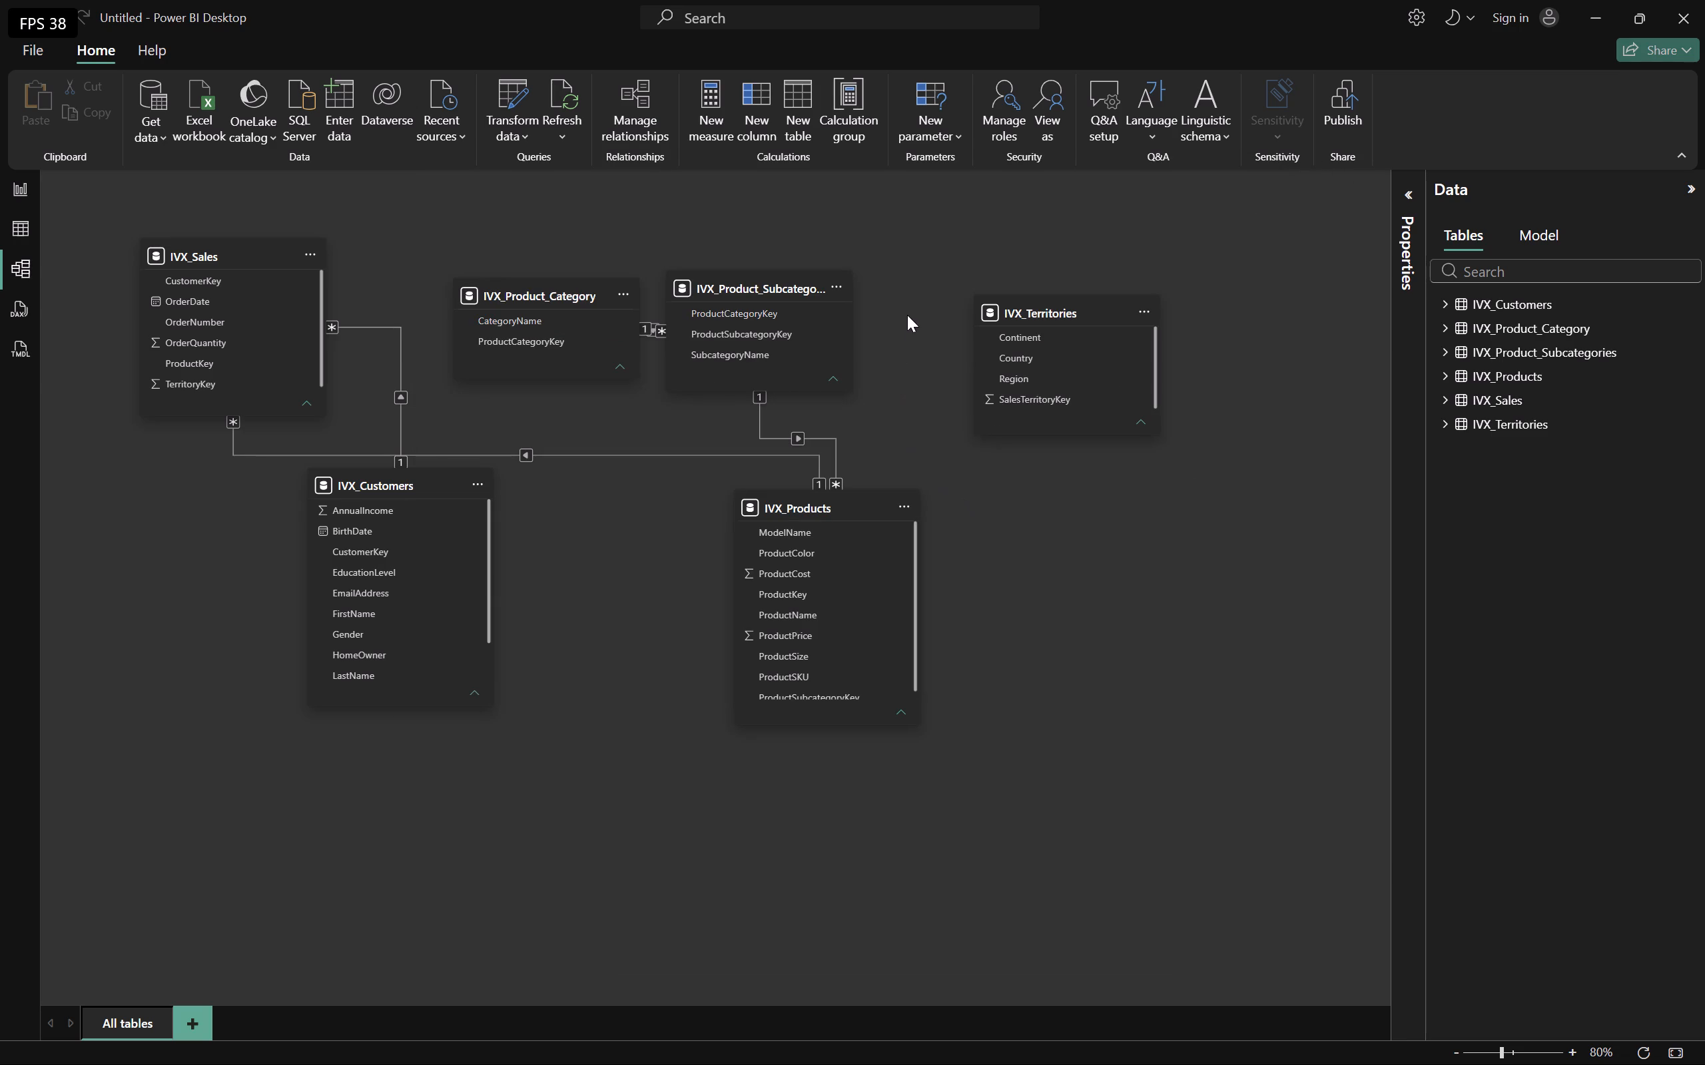
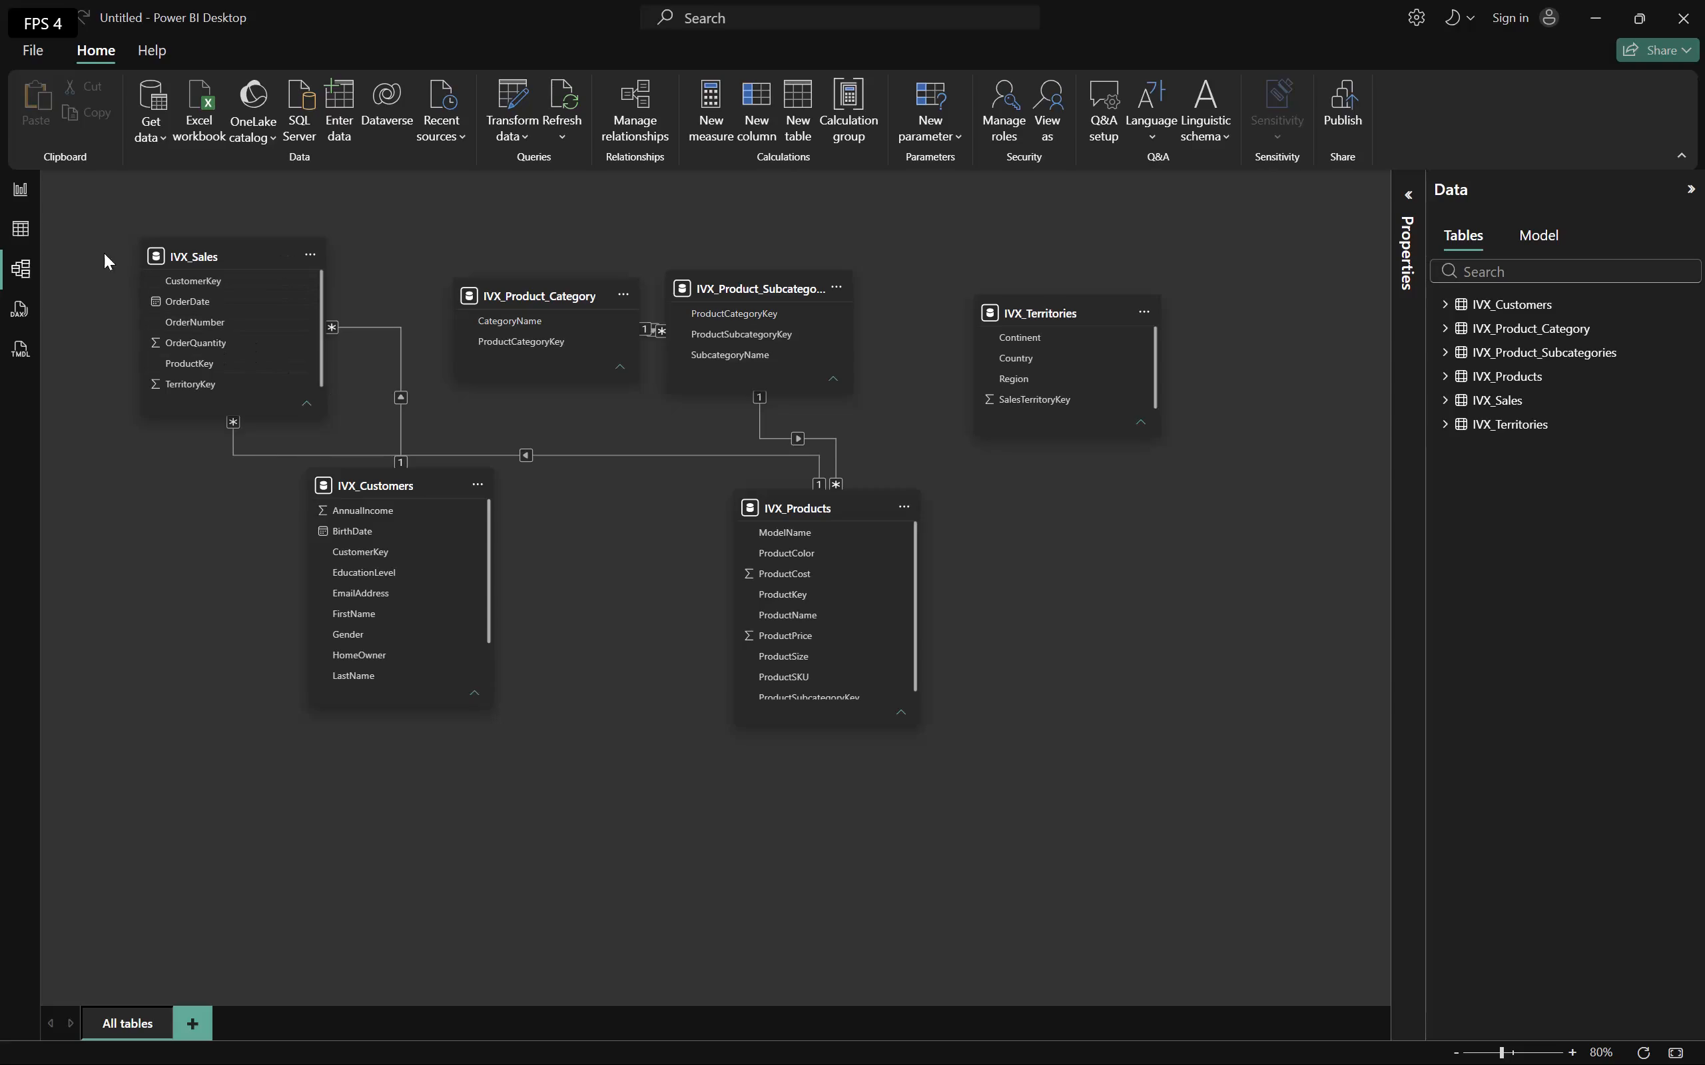
# Switch from the model diagram to the blank report page and show its page-level and all-pages filters.
pyautogui.click(18, 180)
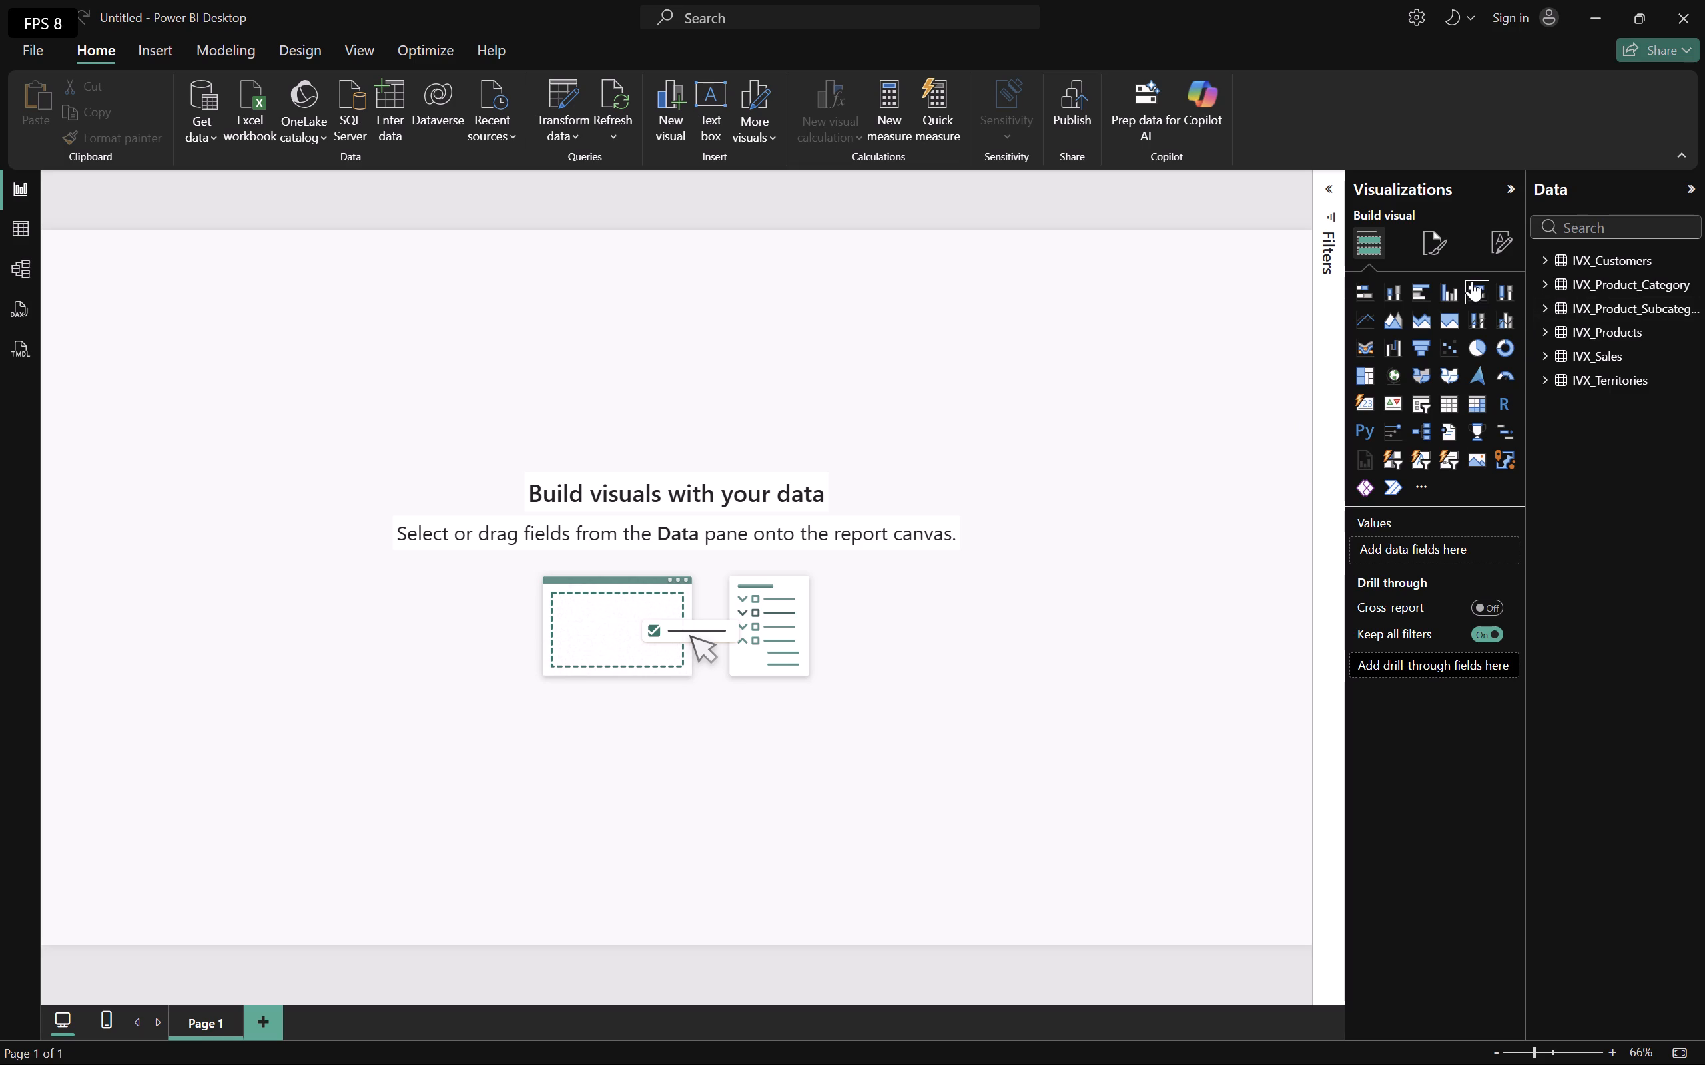
pyautogui.click(1323, 190)
# Create a table visual with CategoryName from IVX_Product_Category and SubcategoryName from IVX_Product_Subcategories, leaving out ProductCategoryKey.
pyautogui.click(1547, 281)
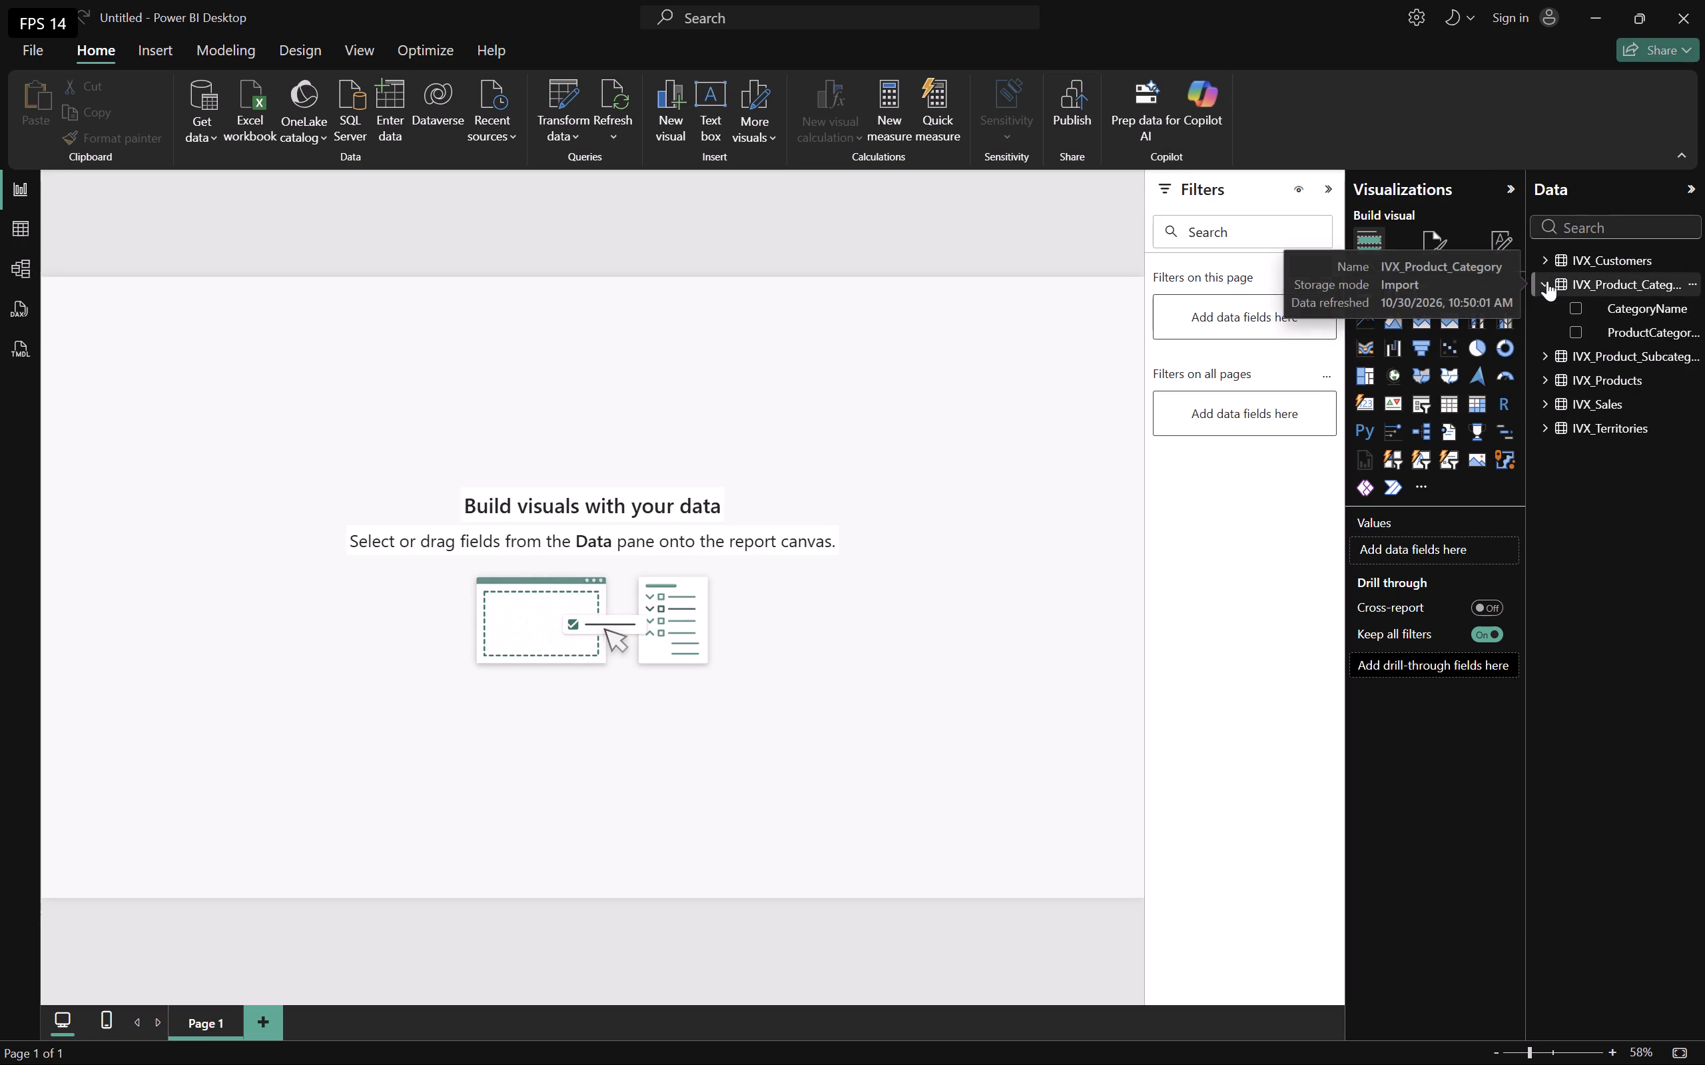
pyautogui.click(1577, 333)
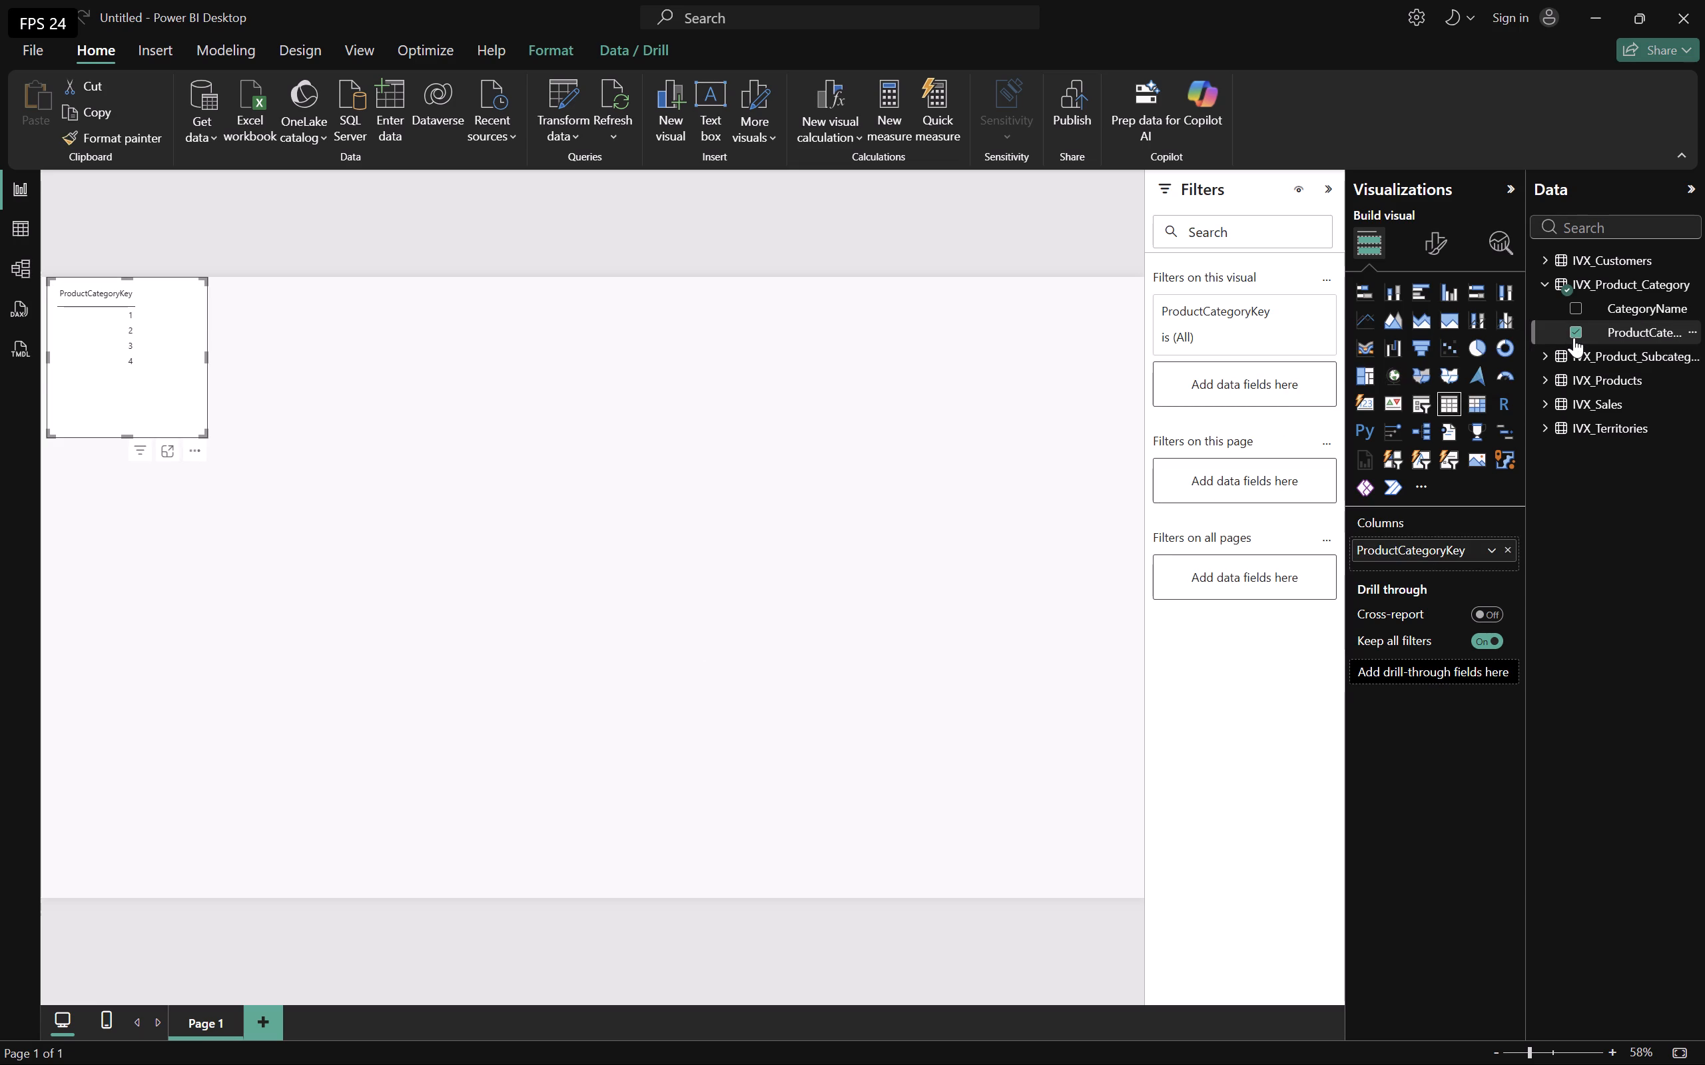
pyautogui.click(1574, 337)
pyautogui.click(1578, 301)
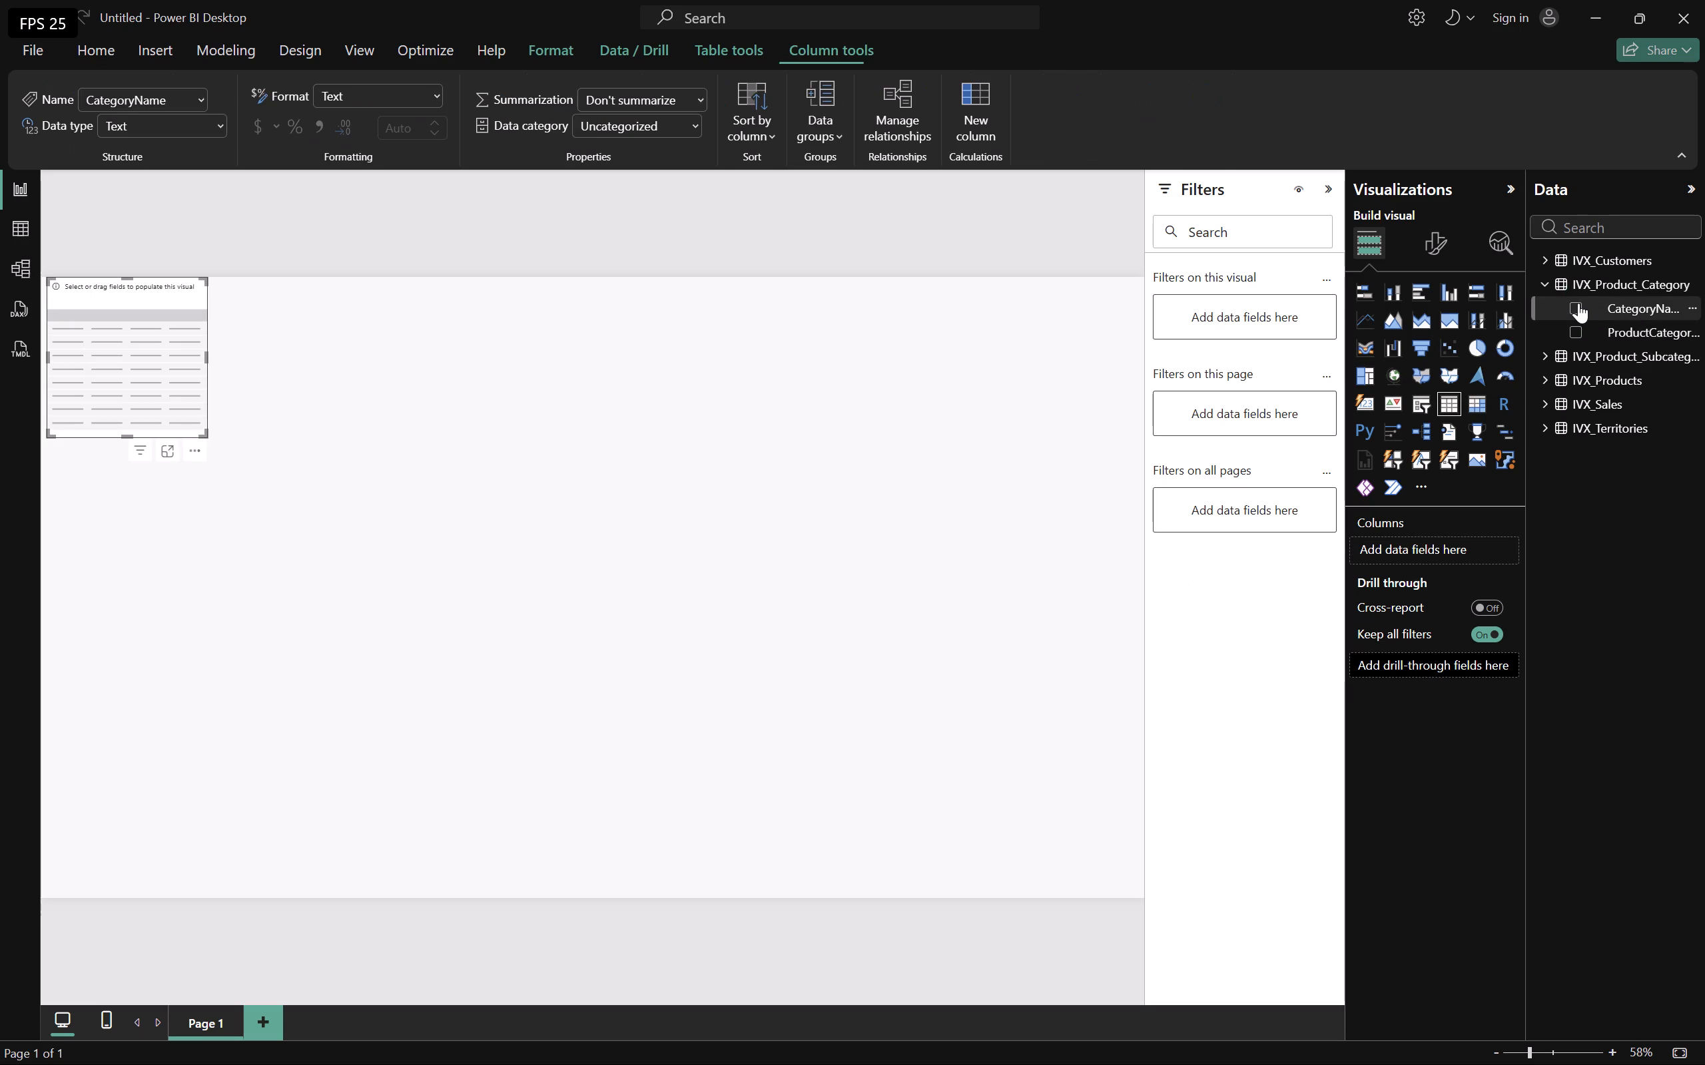
pyautogui.click(1576, 314)
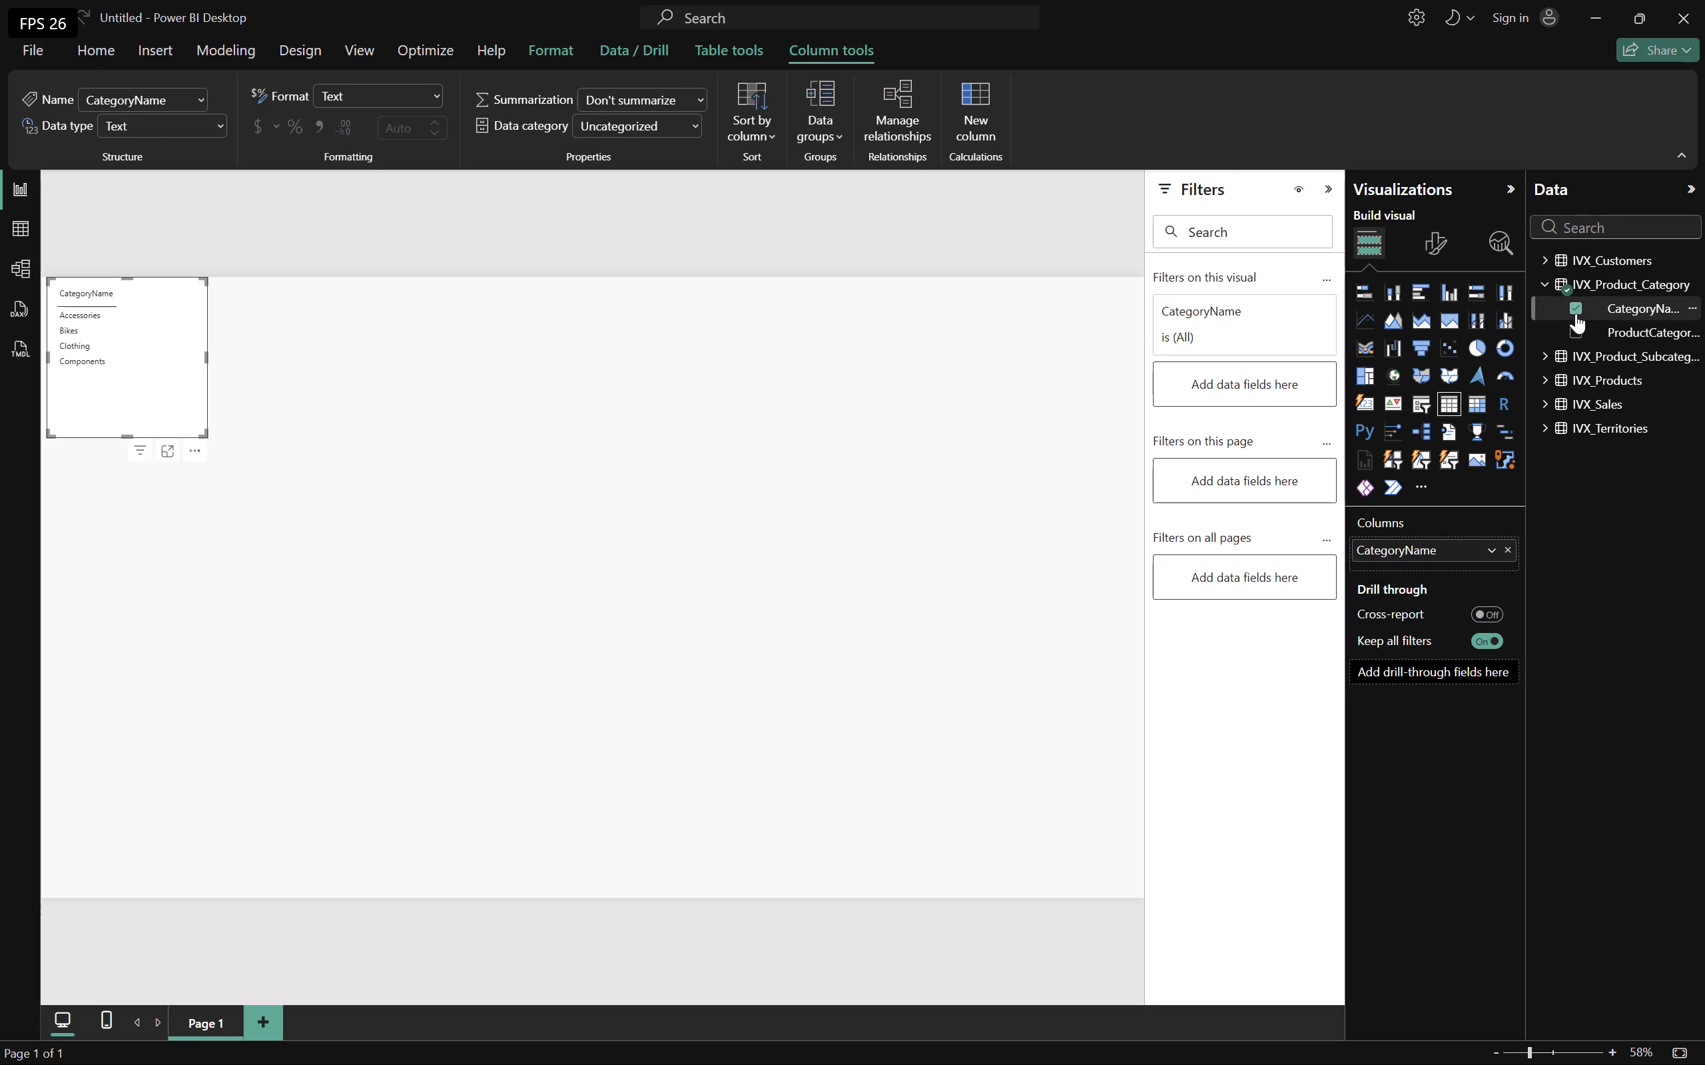
pyautogui.click(1544, 354)
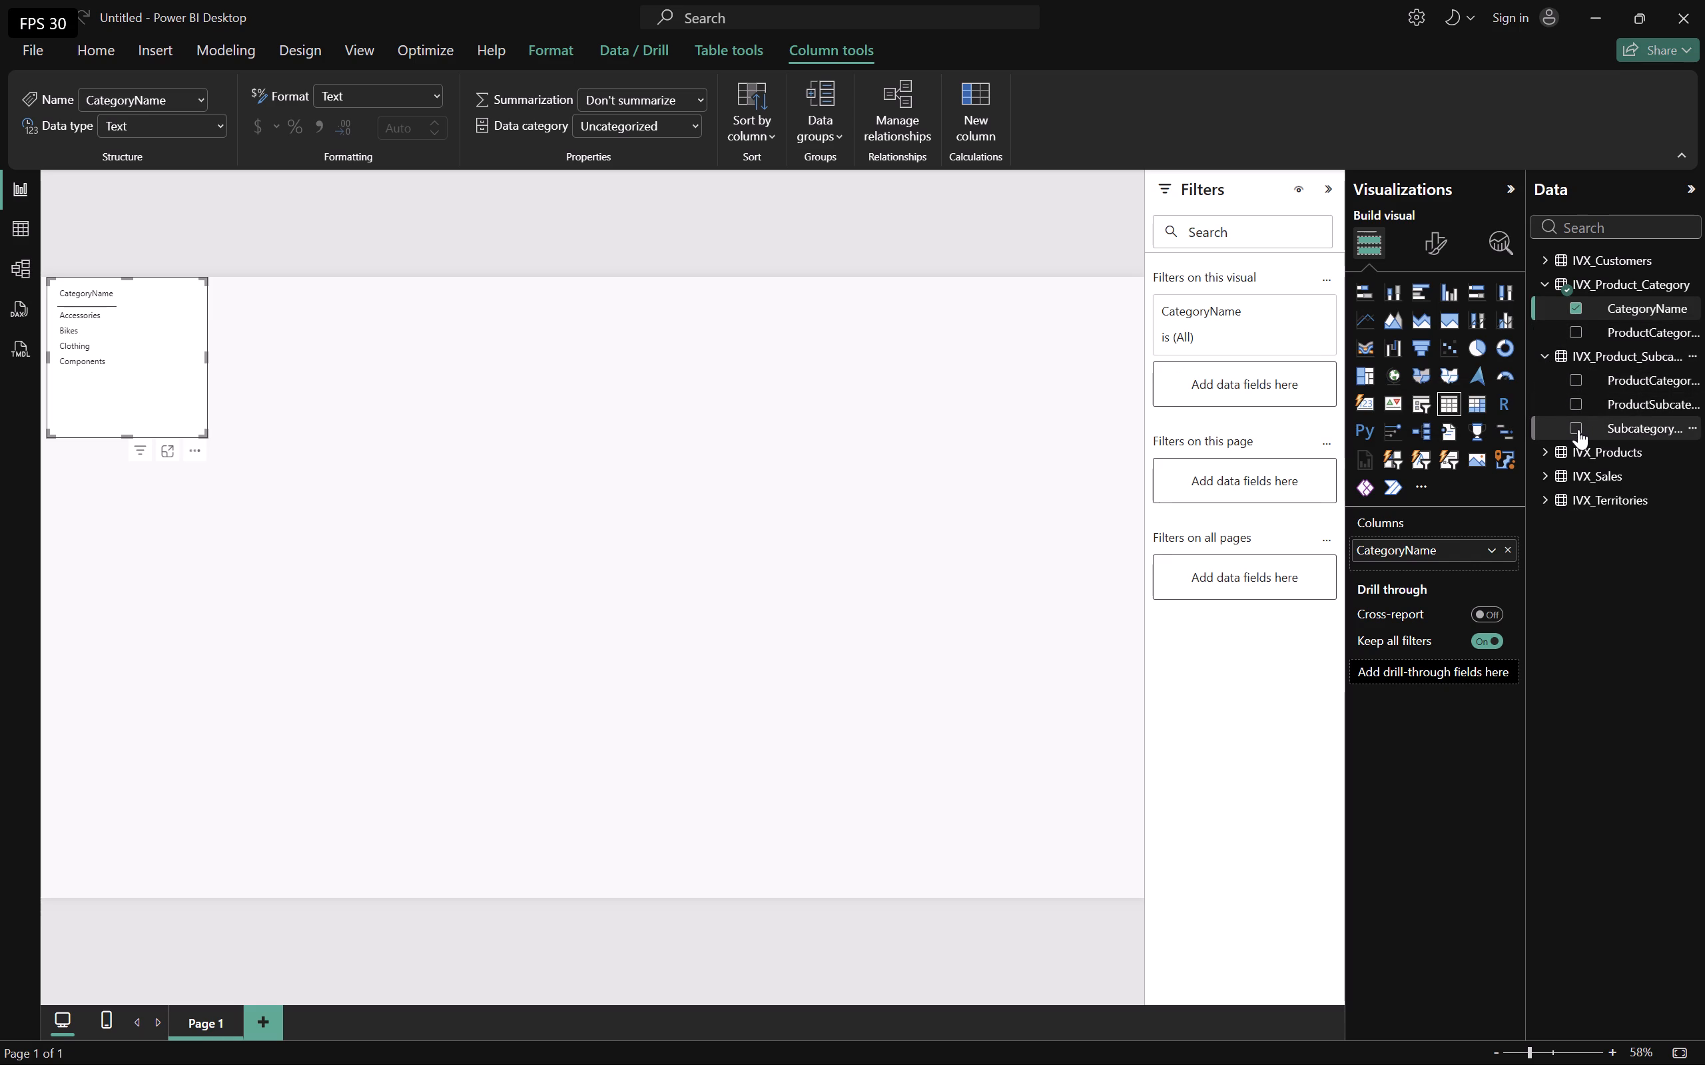
pyautogui.click(1578, 429)
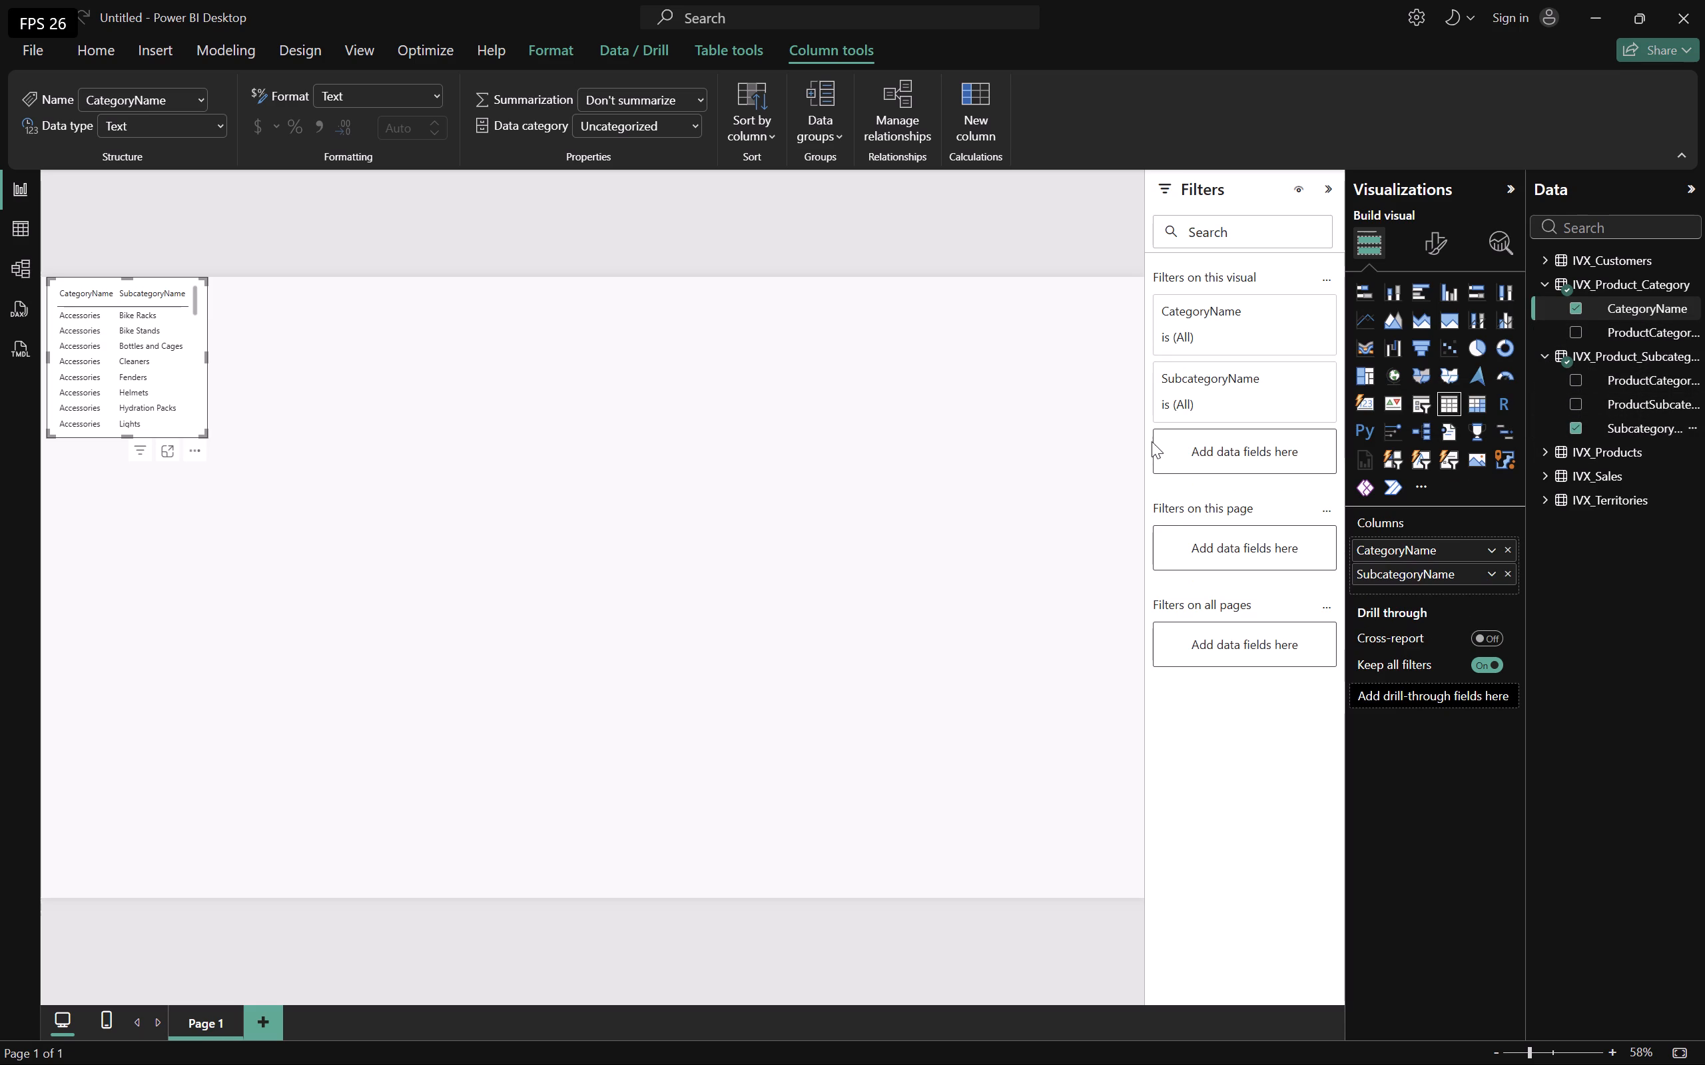
# Enlarge the category and subcategory table visual to cover most of the page's height and nearly half its width.
pyautogui.moveTo(204, 430); pyautogui.dragTo(515, 832)
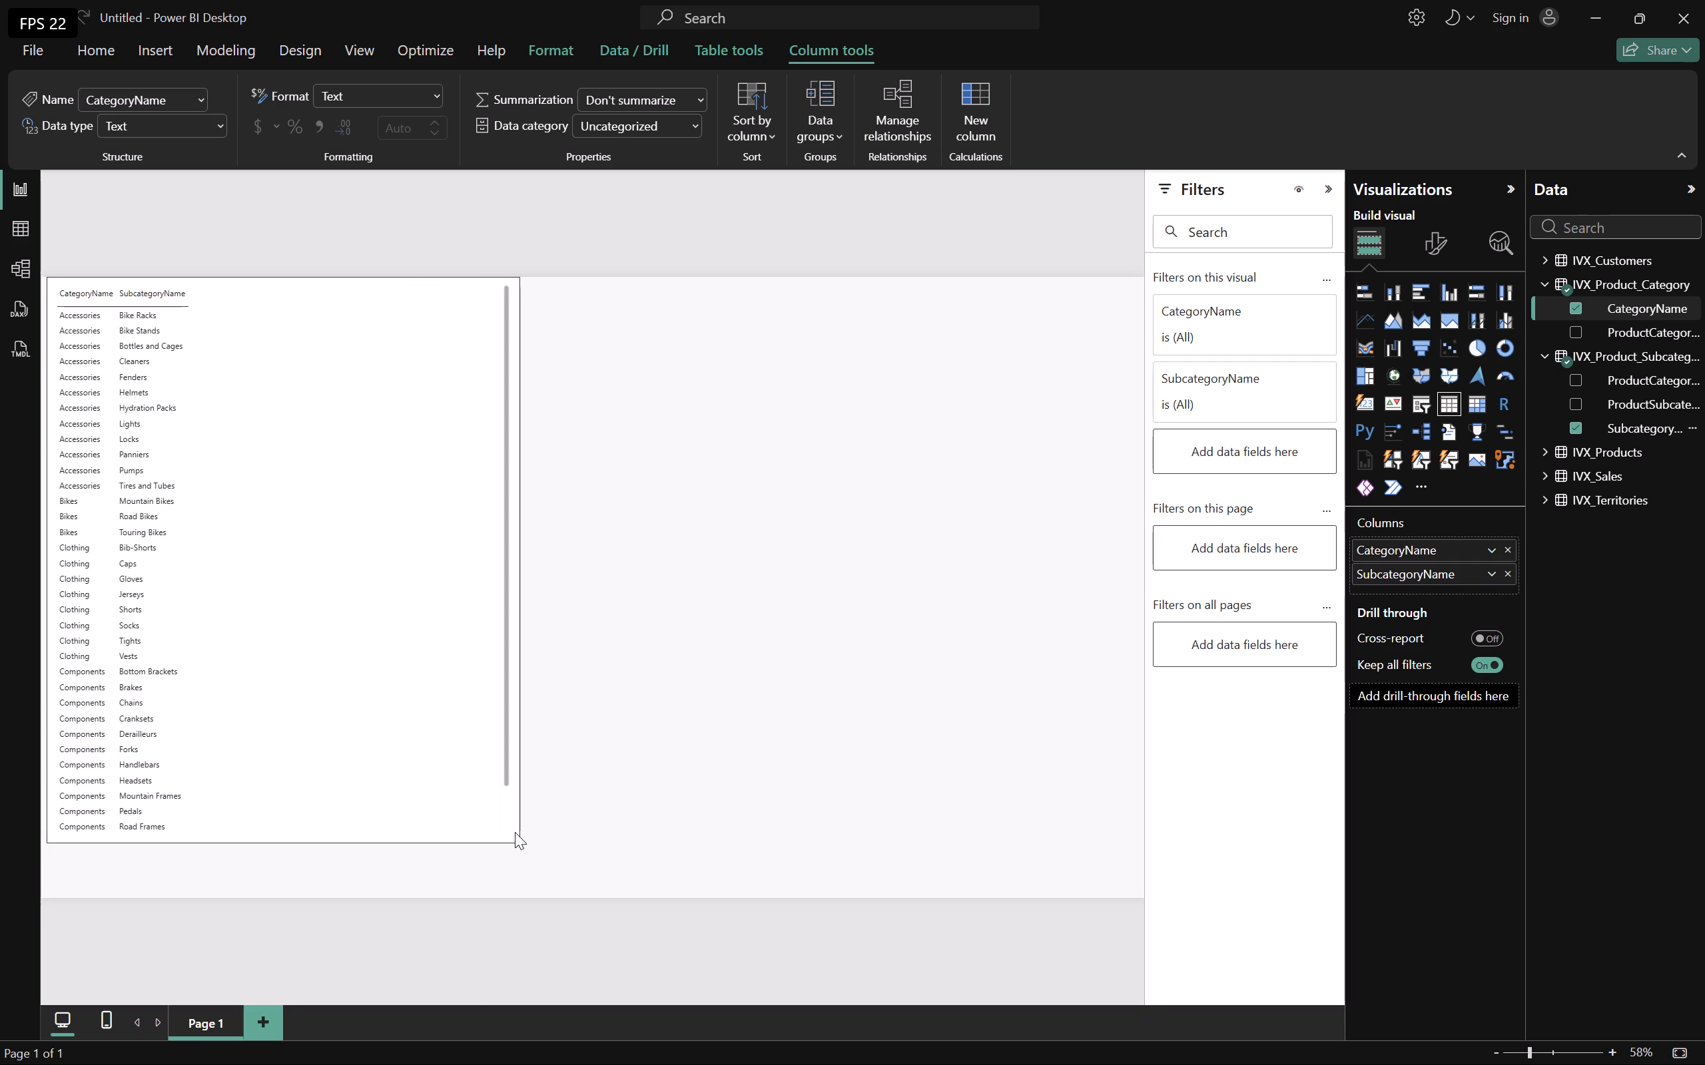
pyautogui.moveTo(515, 832); pyautogui.dragTo(511, 762)
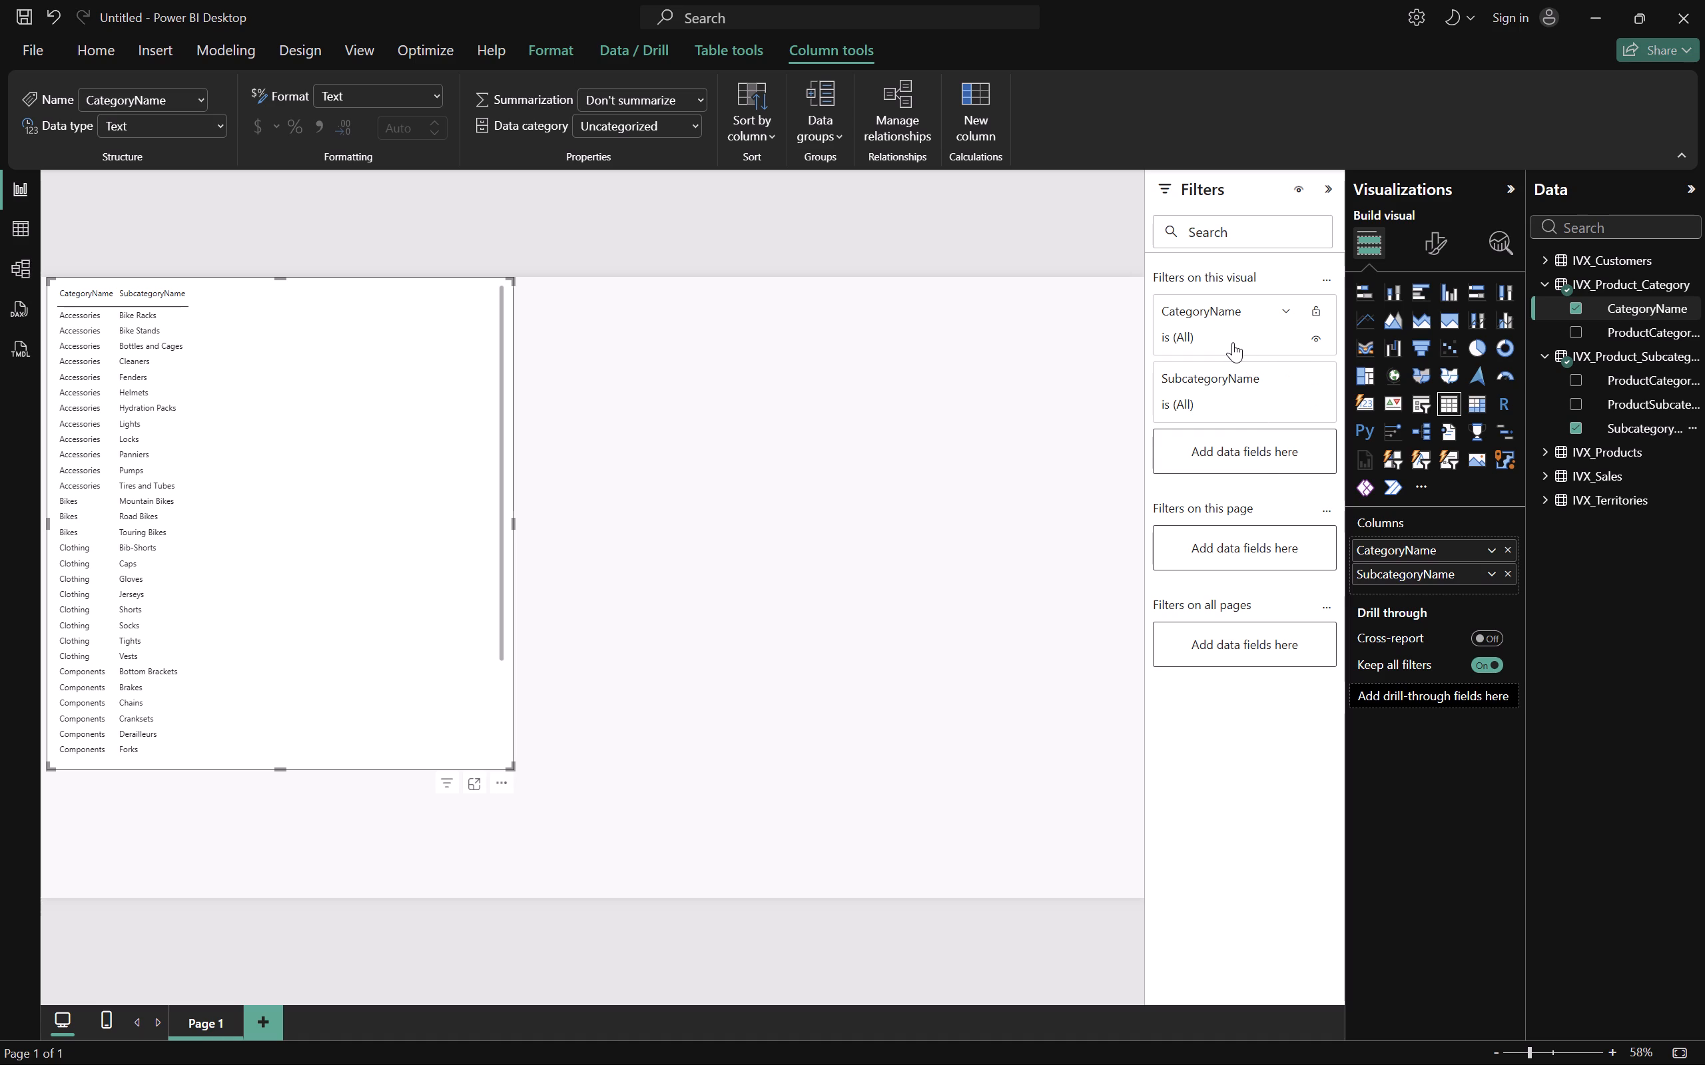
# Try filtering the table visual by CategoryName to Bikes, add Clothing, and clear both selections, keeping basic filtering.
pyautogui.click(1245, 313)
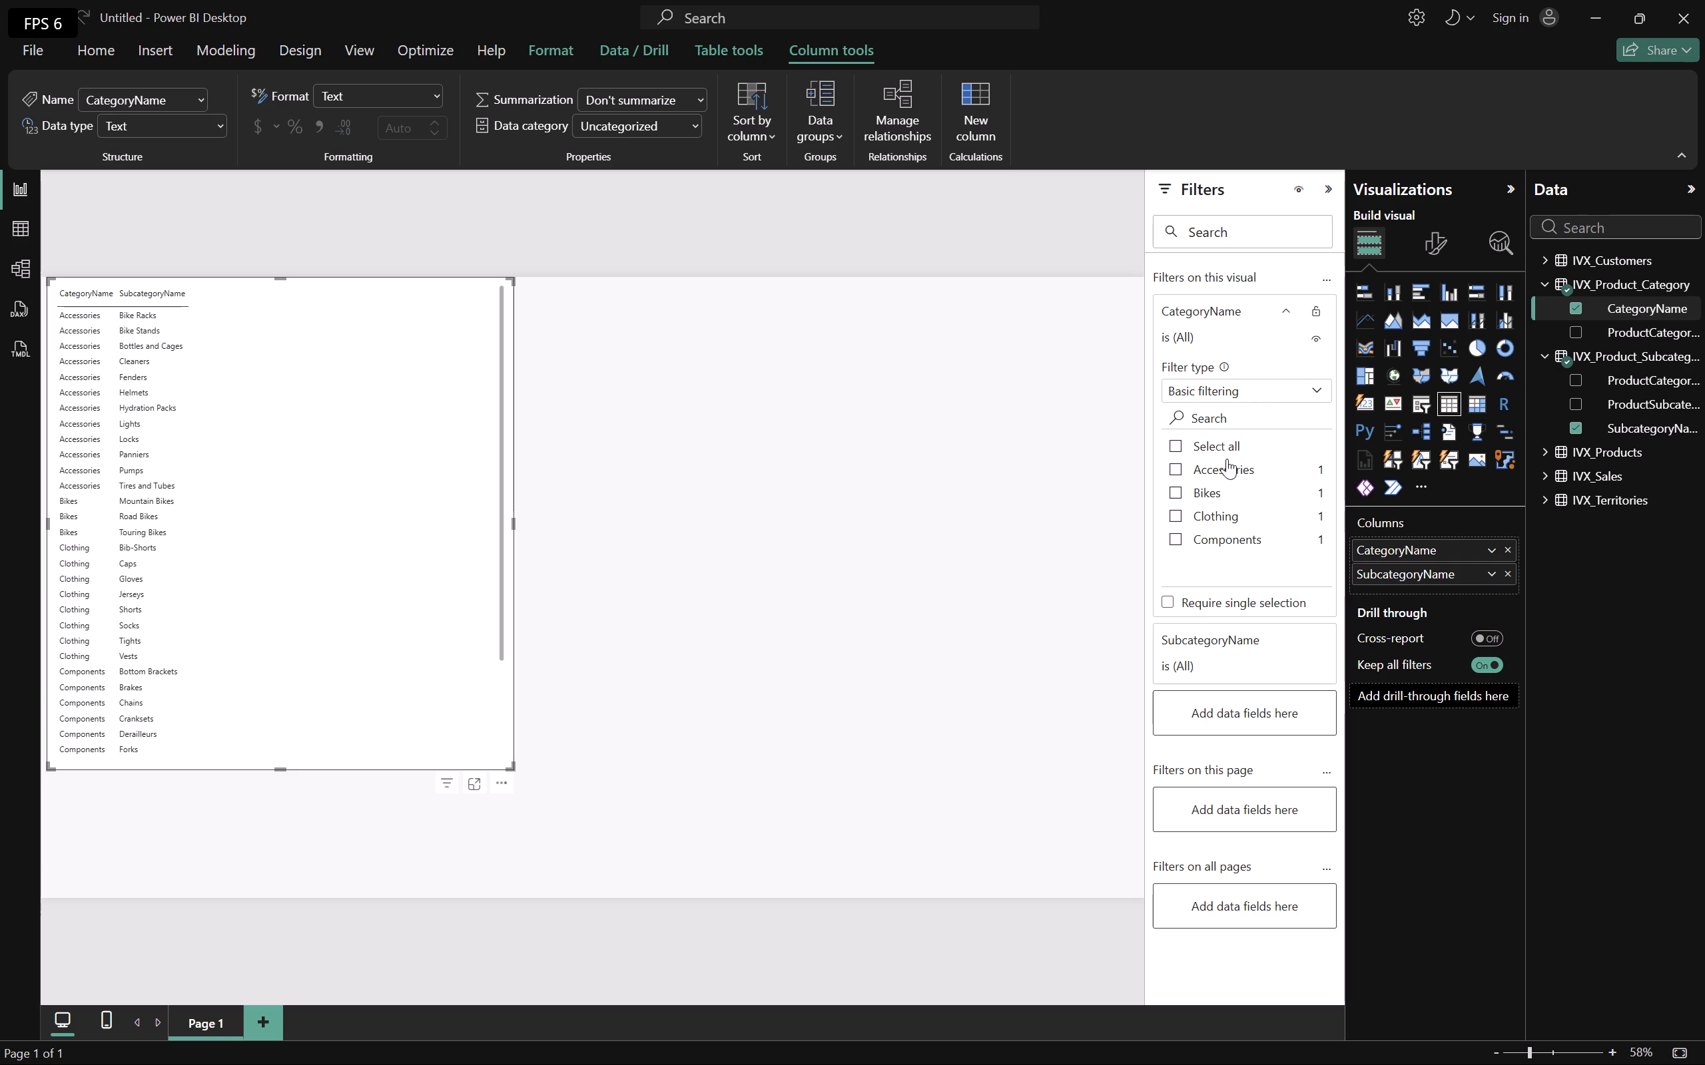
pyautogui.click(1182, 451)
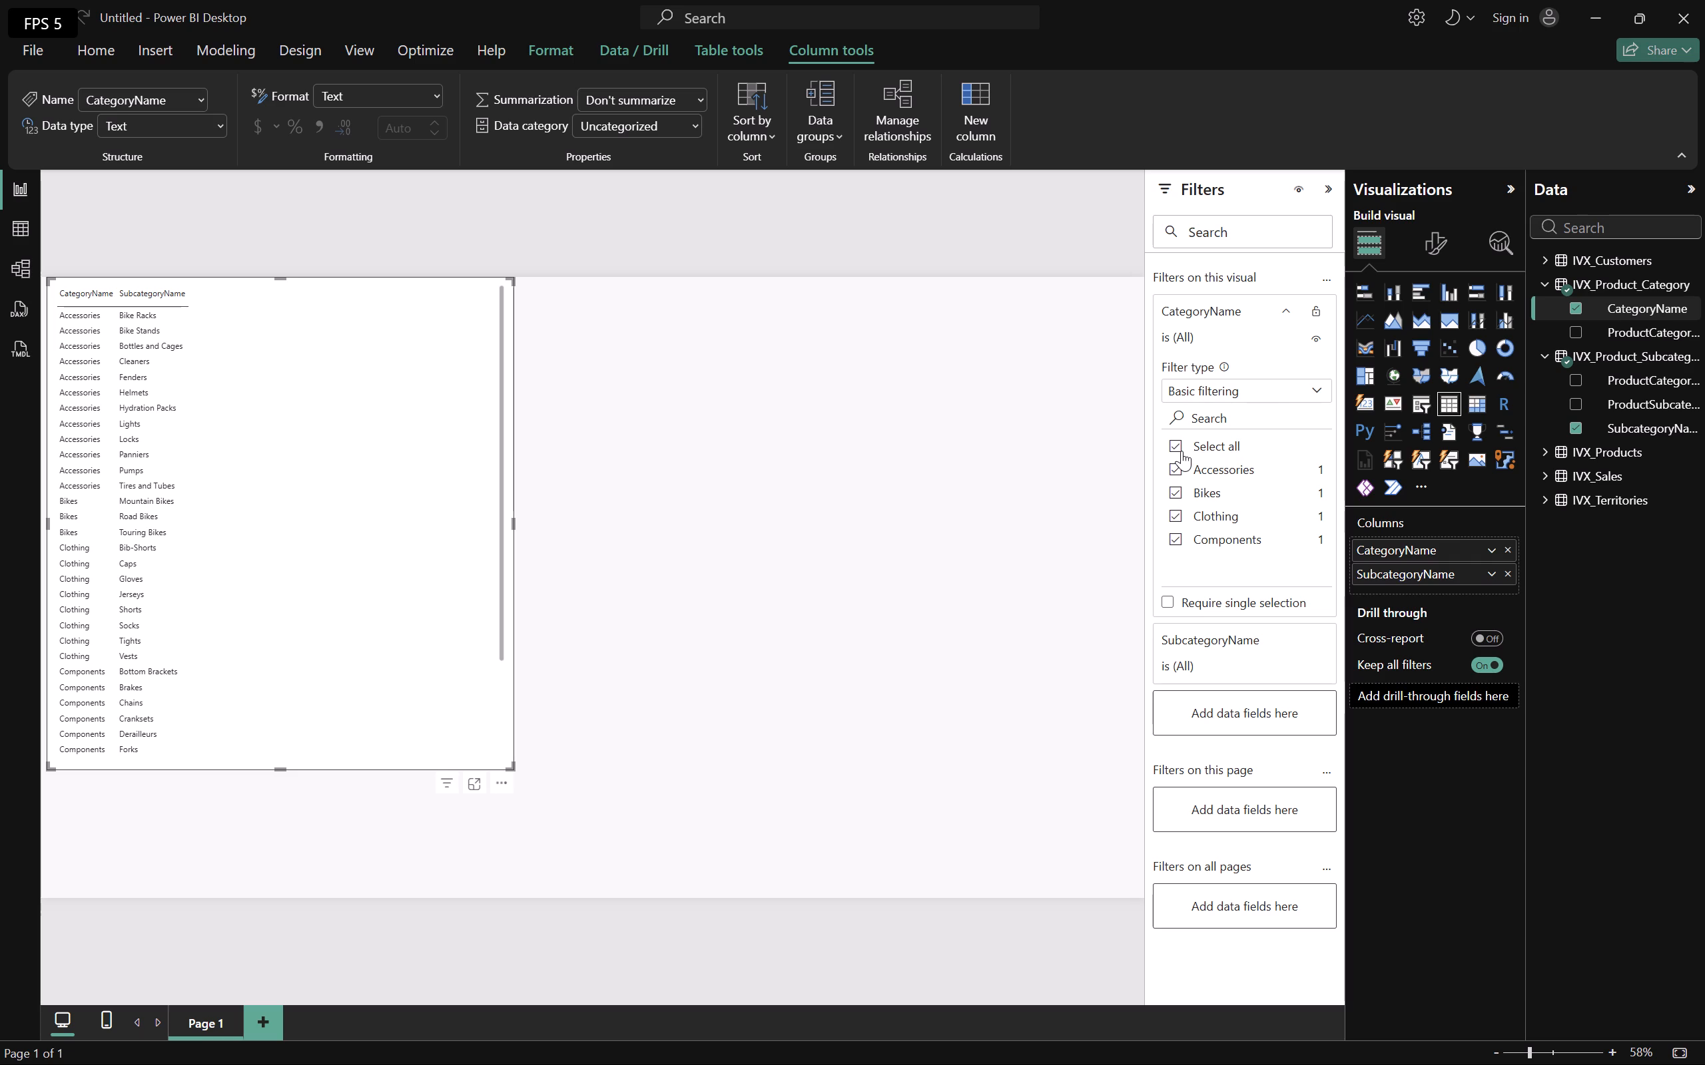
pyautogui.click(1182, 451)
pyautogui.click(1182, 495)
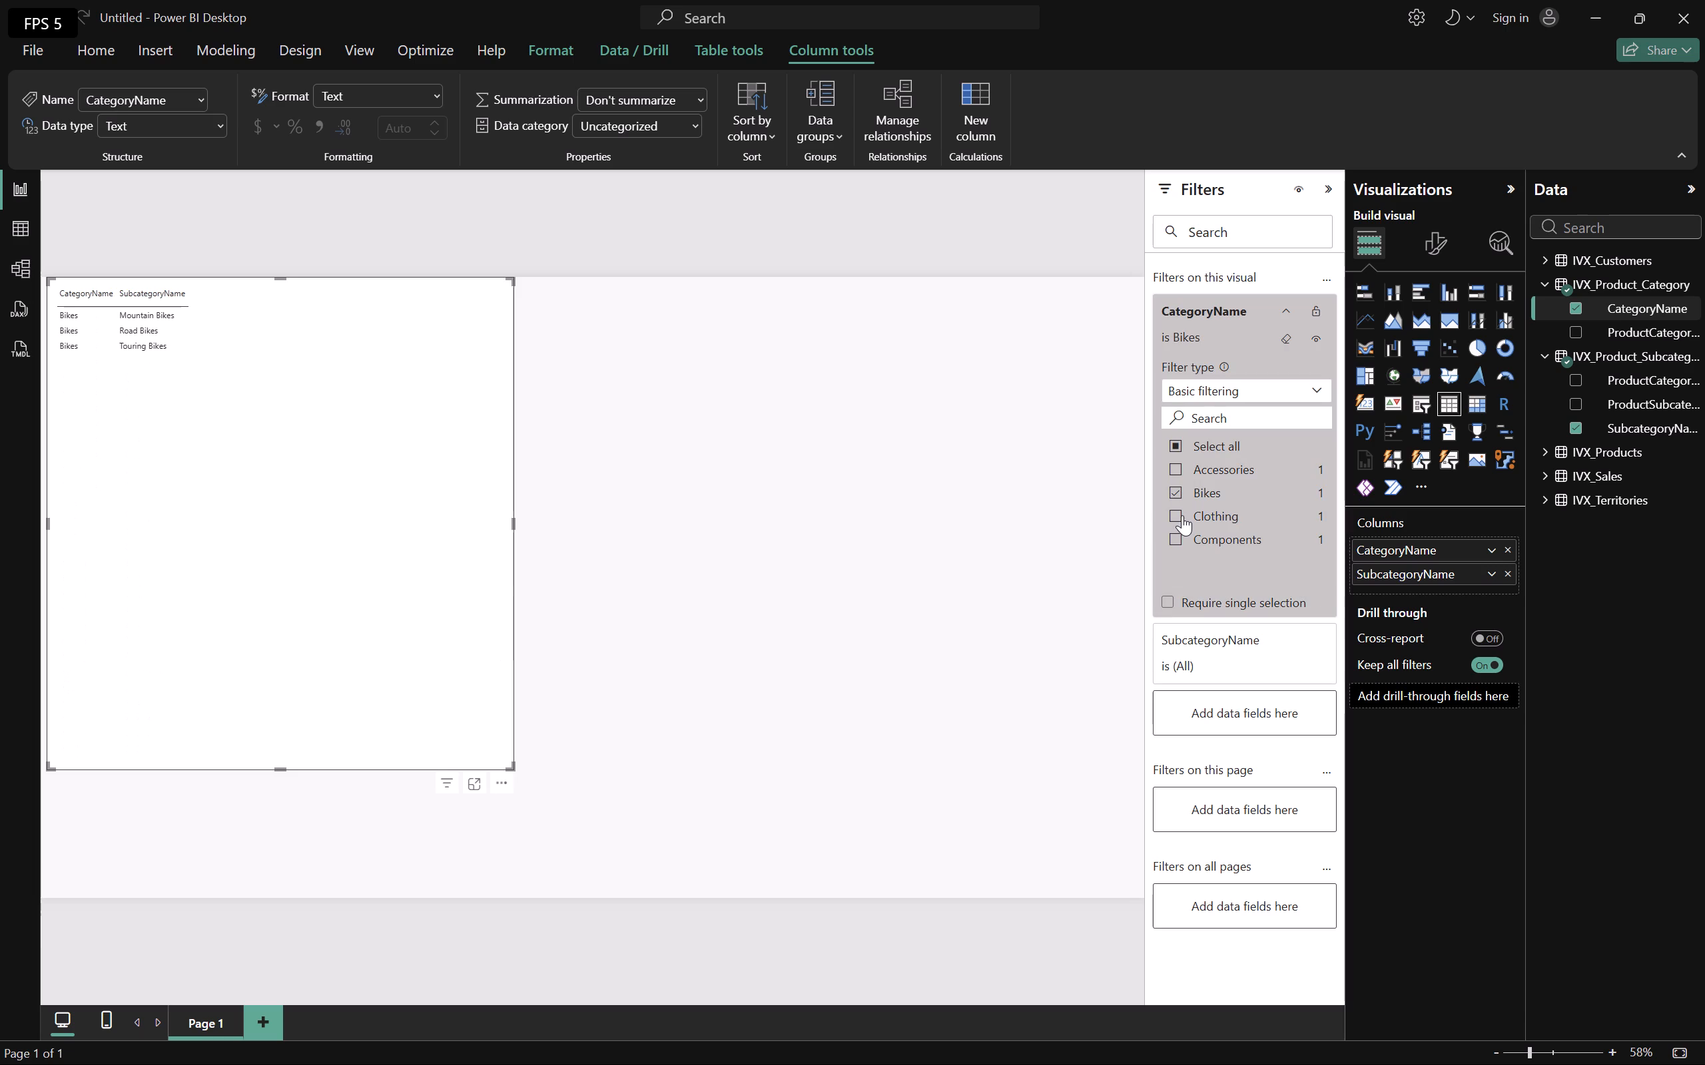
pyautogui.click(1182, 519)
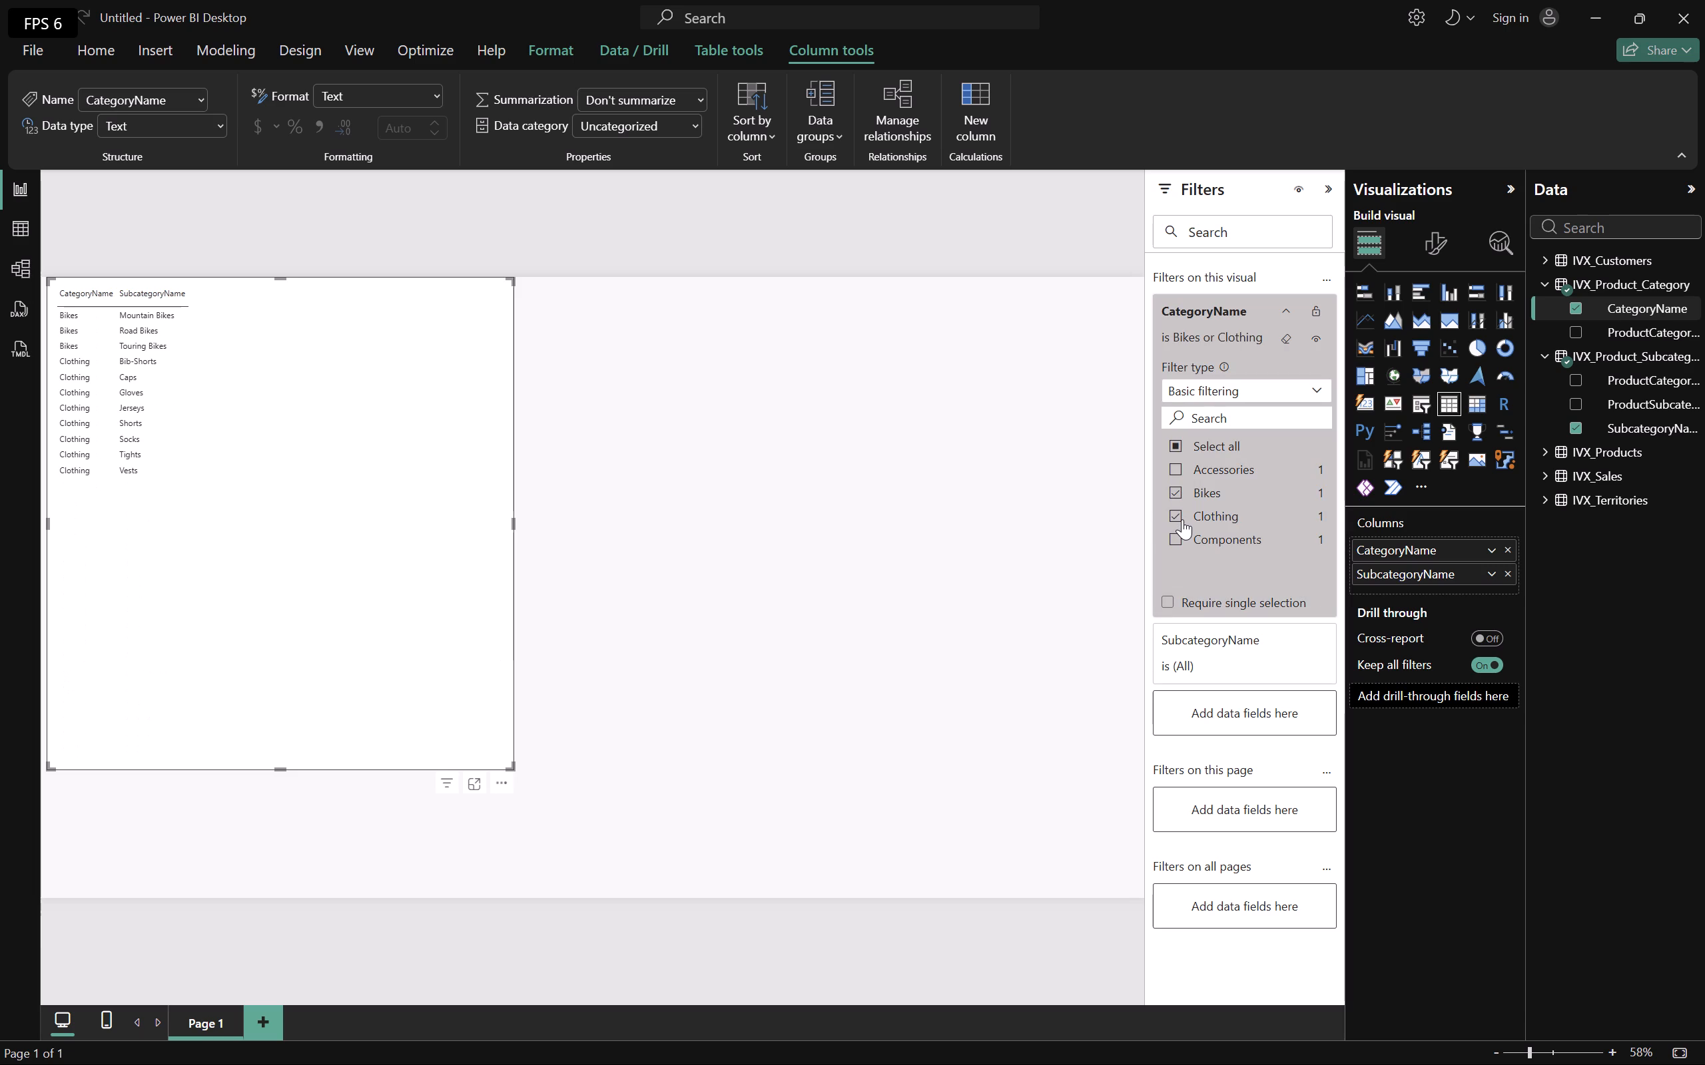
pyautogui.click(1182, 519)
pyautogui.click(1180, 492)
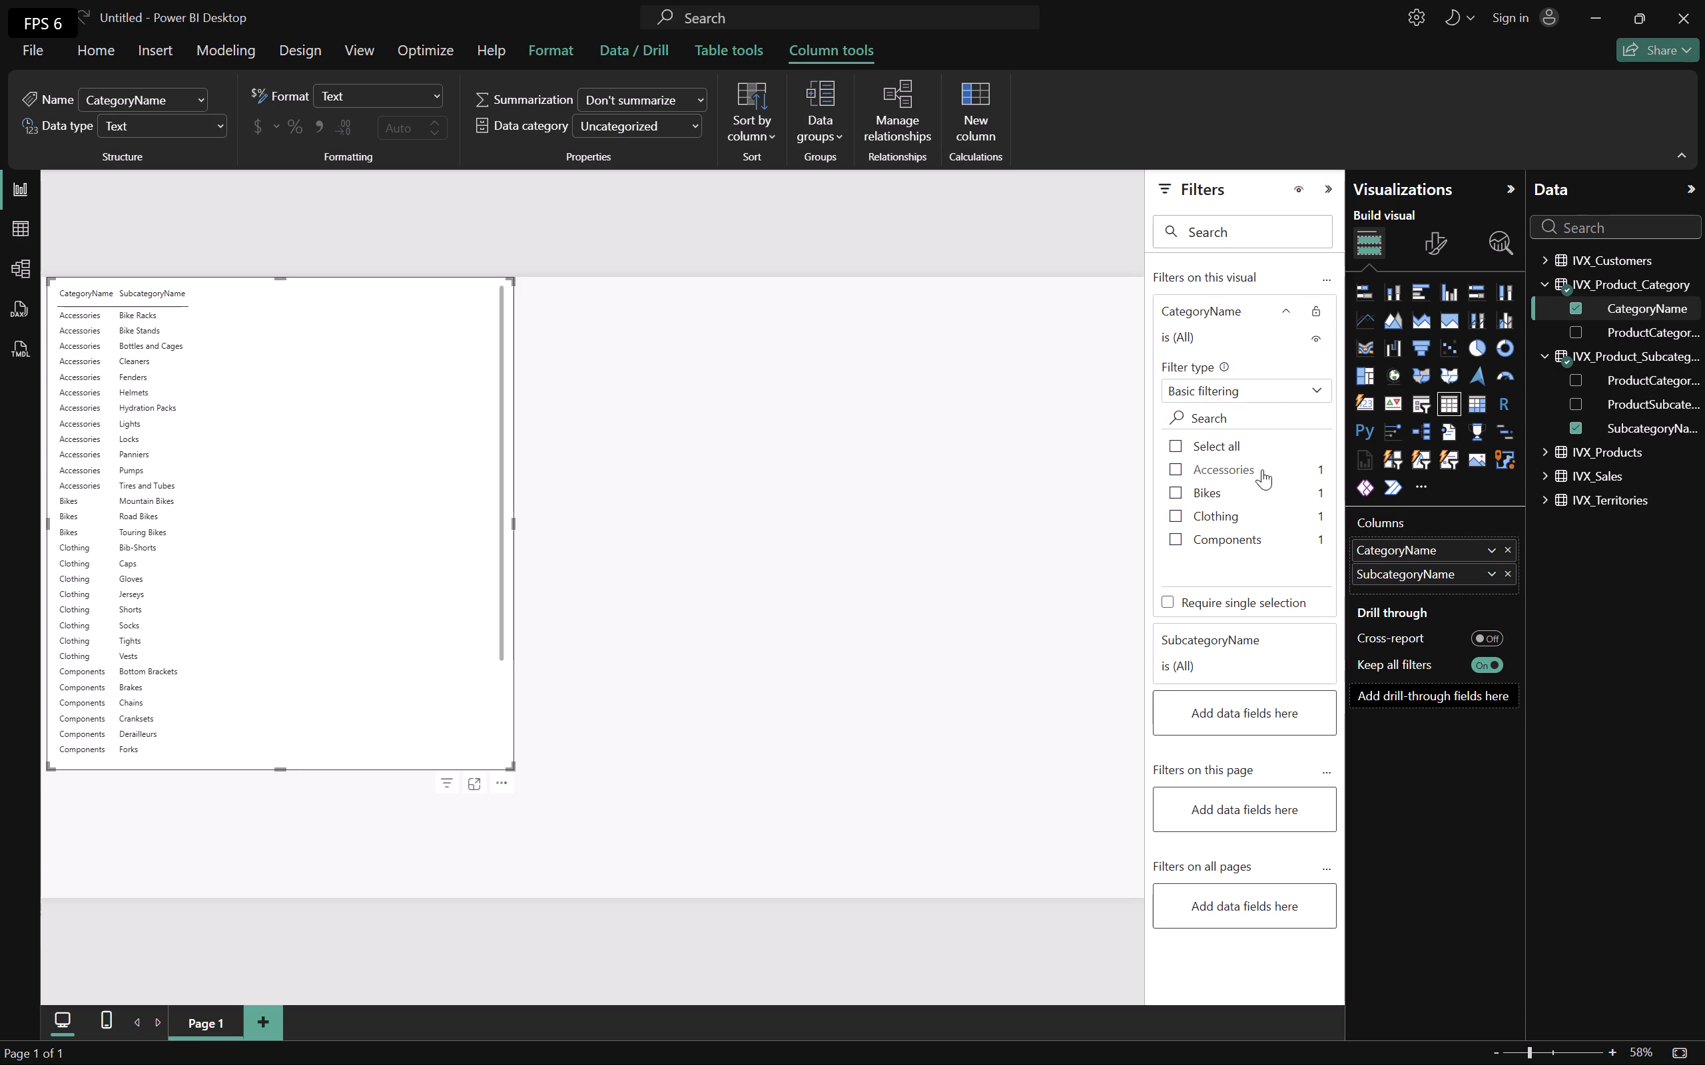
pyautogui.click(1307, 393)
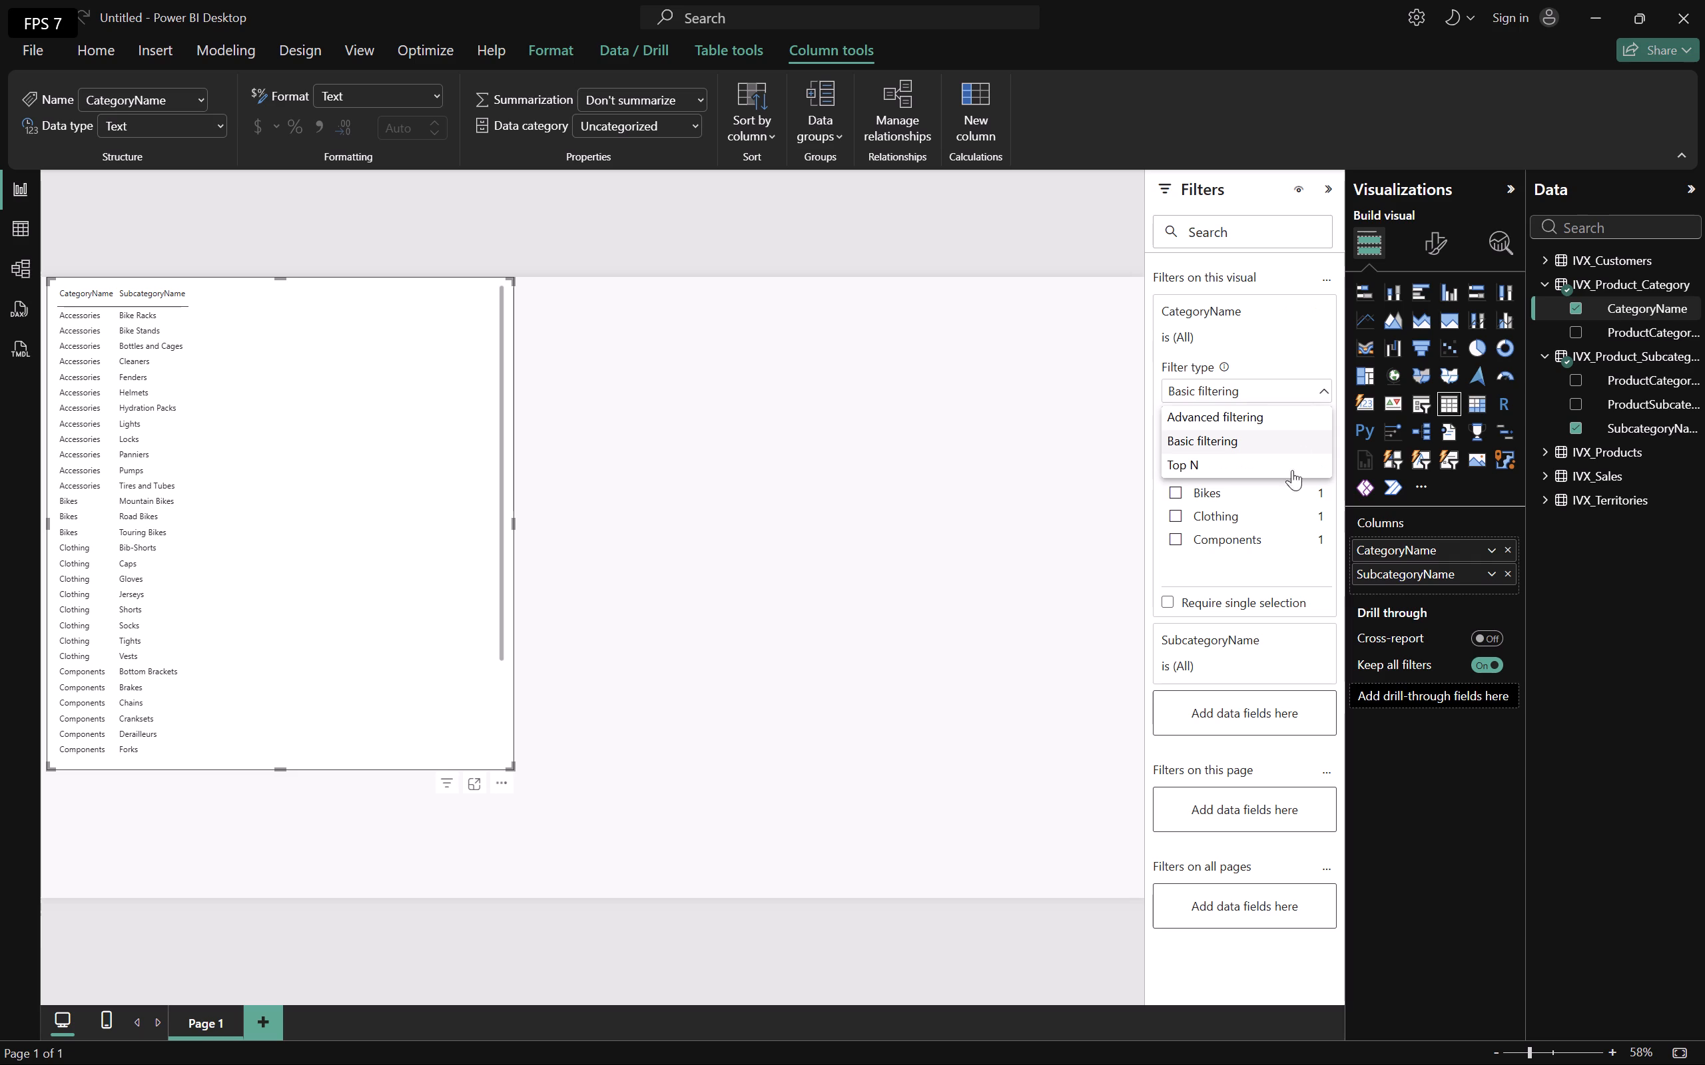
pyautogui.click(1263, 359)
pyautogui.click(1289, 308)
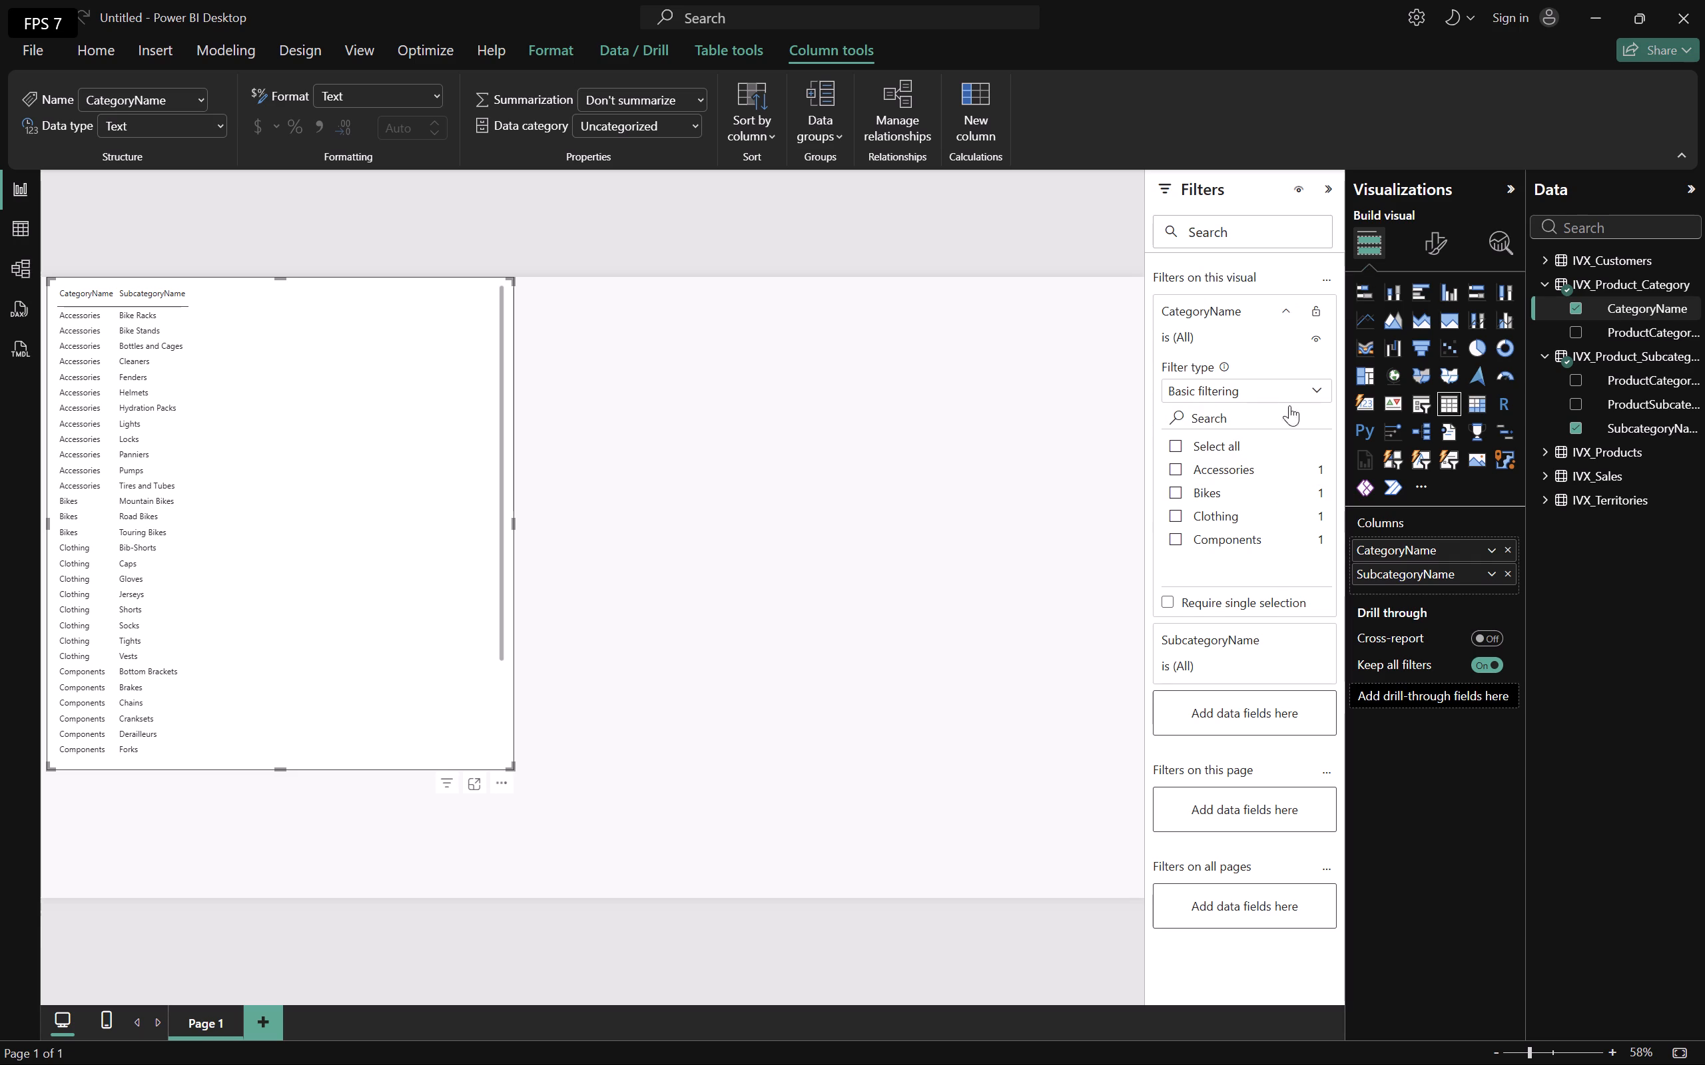
# Examine the values offered by the table visual's SubcategoryName filter.
pyautogui.click(1287, 368)
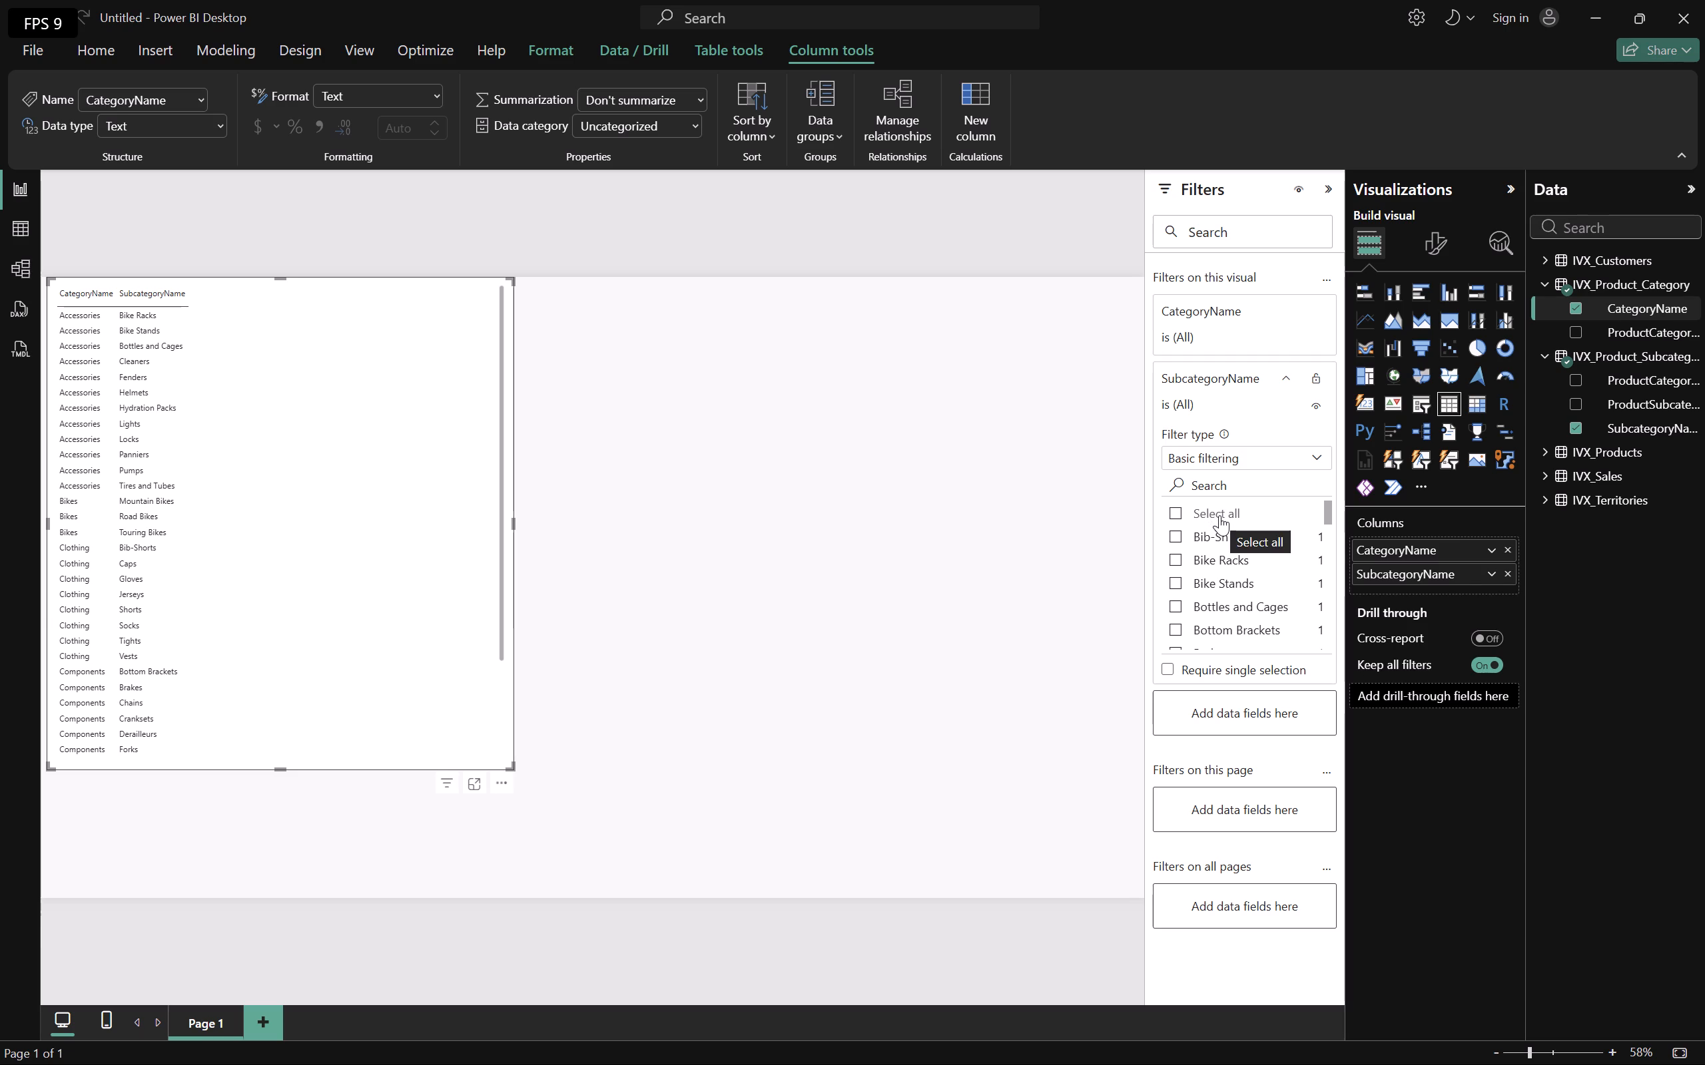
pyautogui.scroll(-3, 1233, 580)
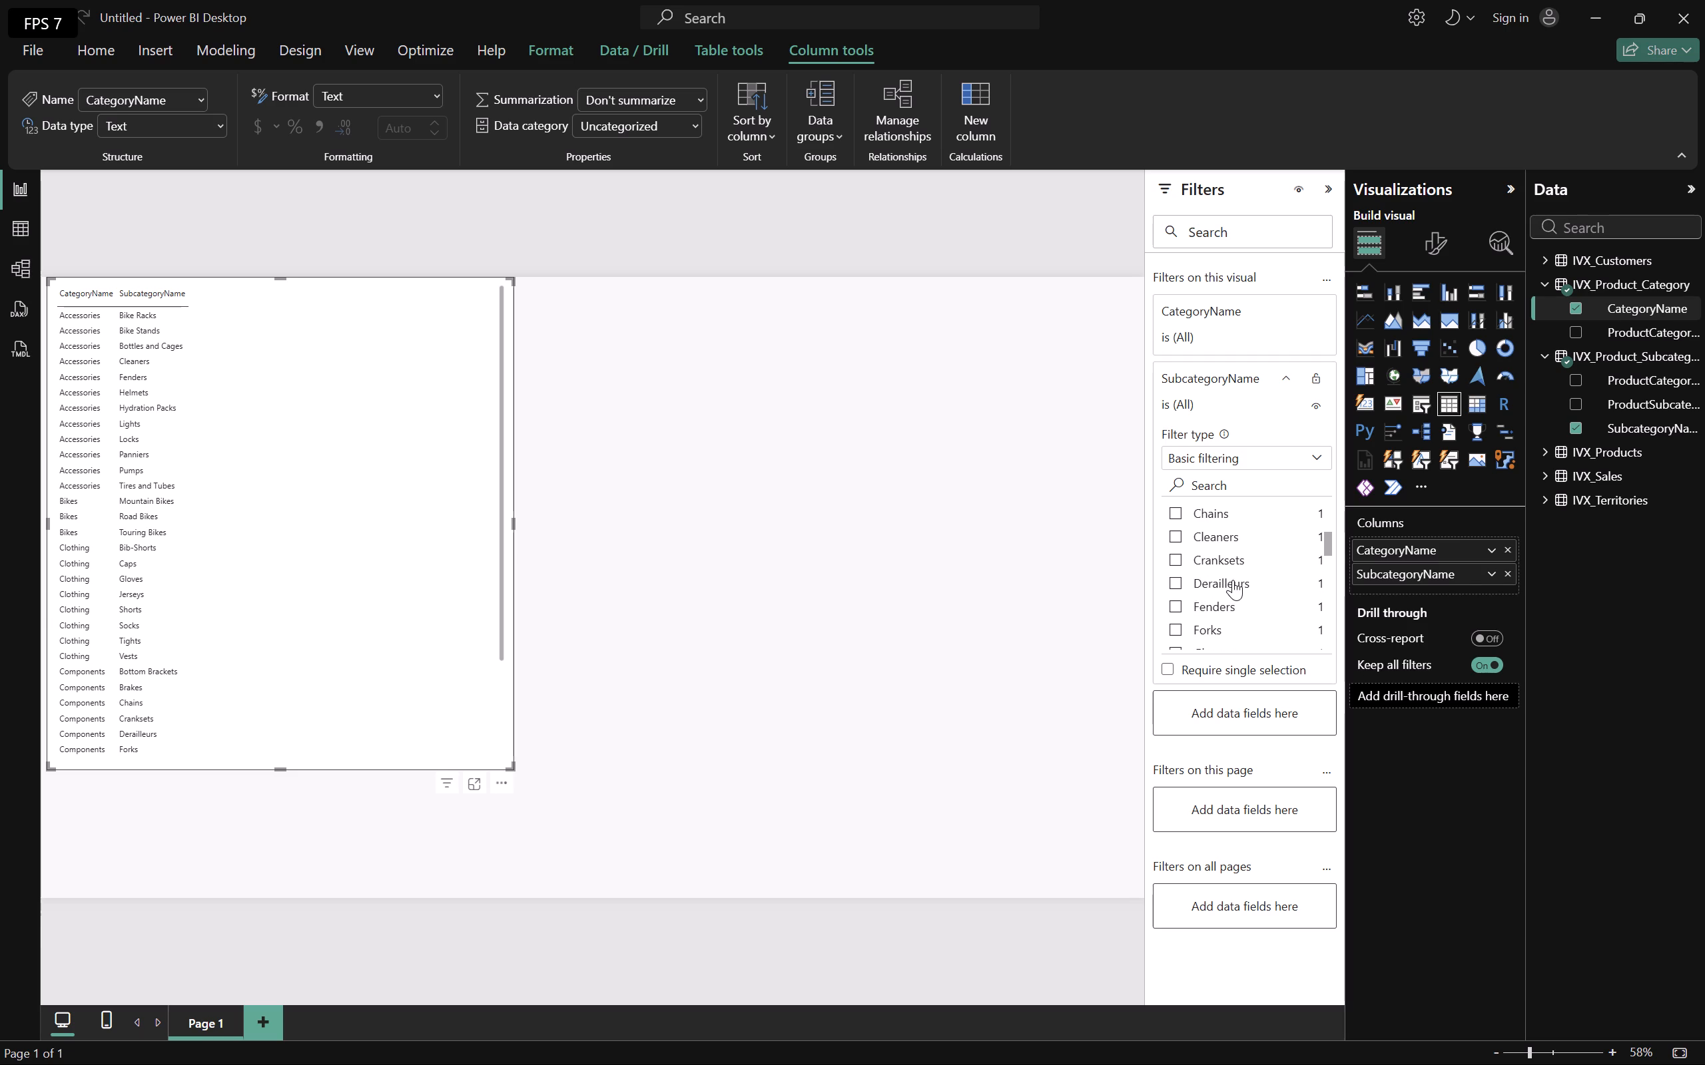
pyautogui.scroll(-3, 1233, 580)
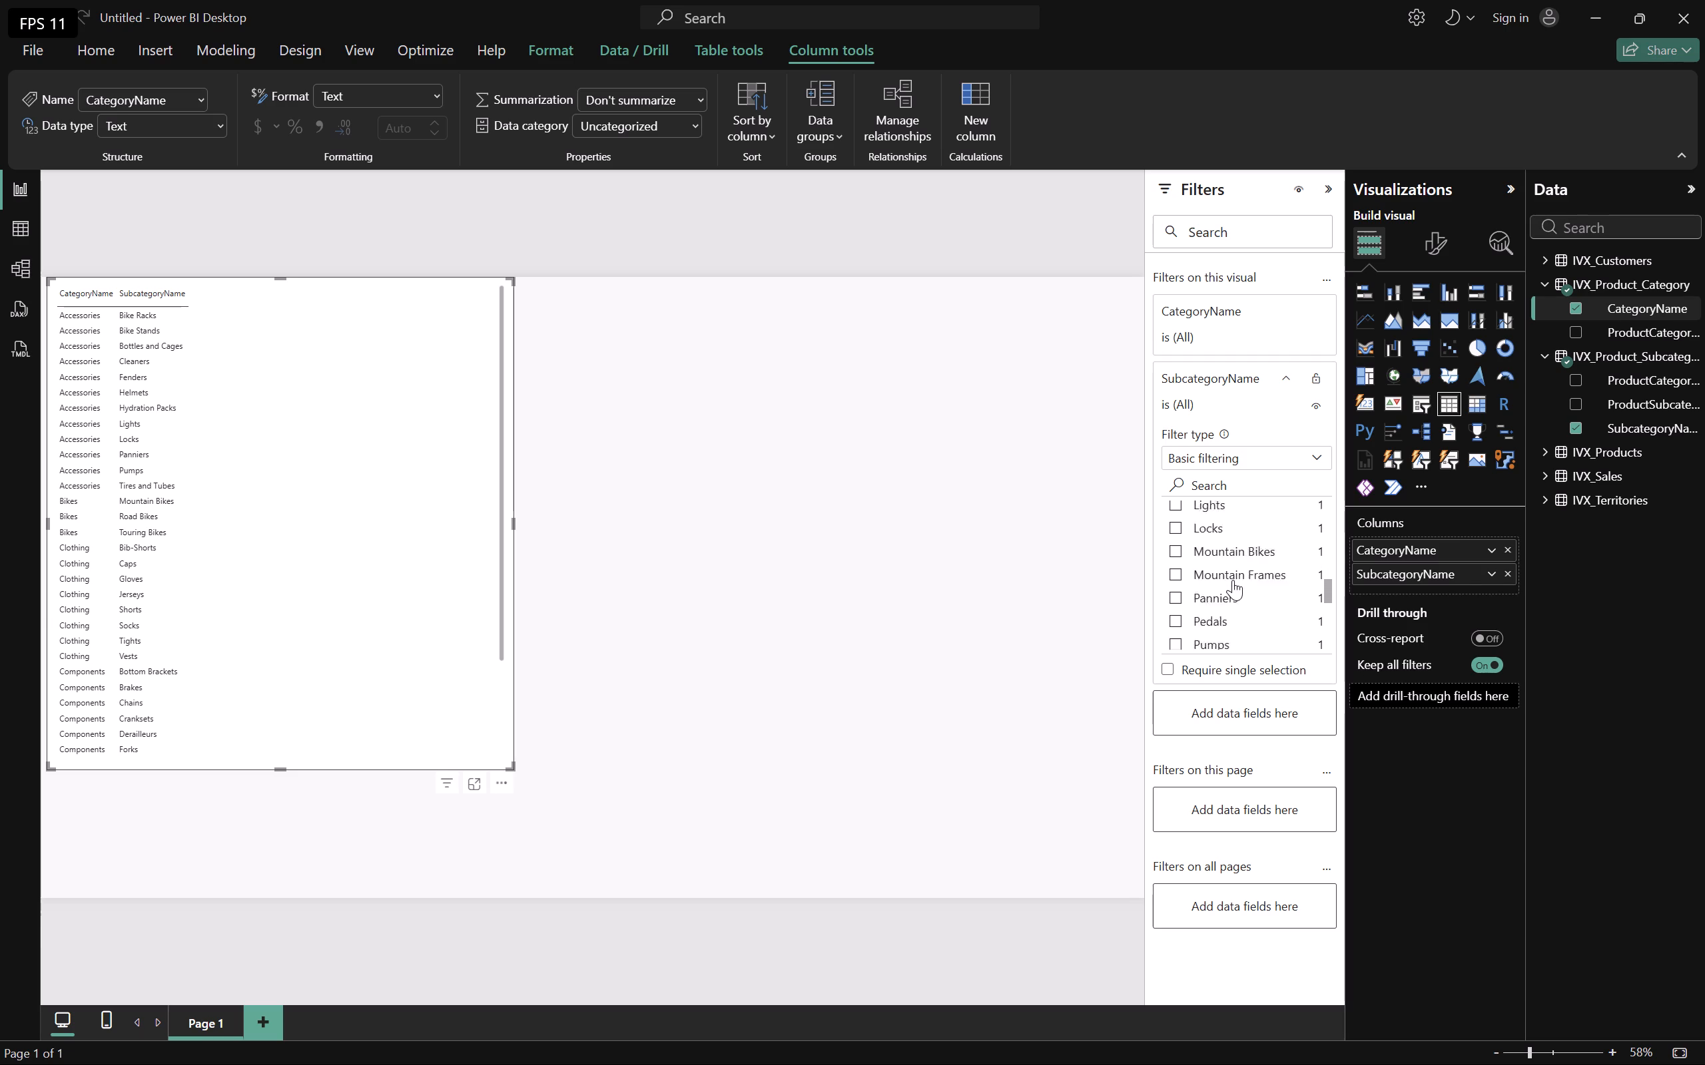
pyautogui.scroll(-1, 1233, 580)
pyautogui.scroll(11, 1233, 580)
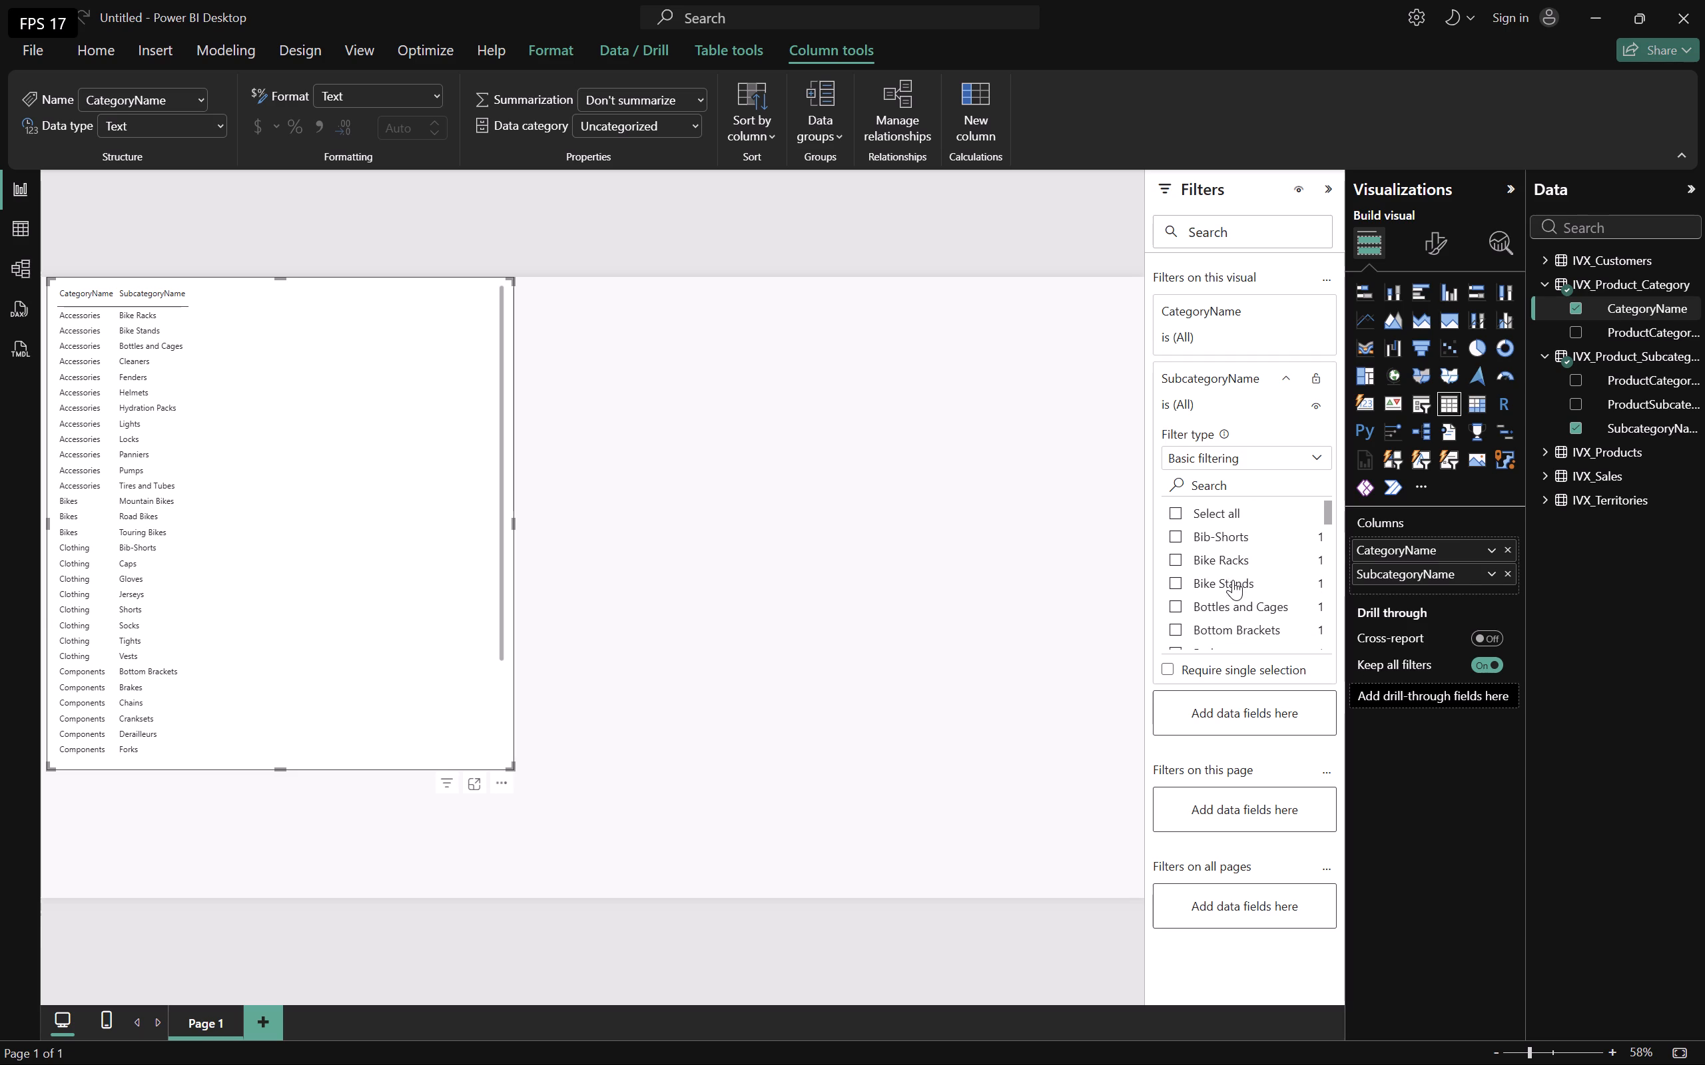
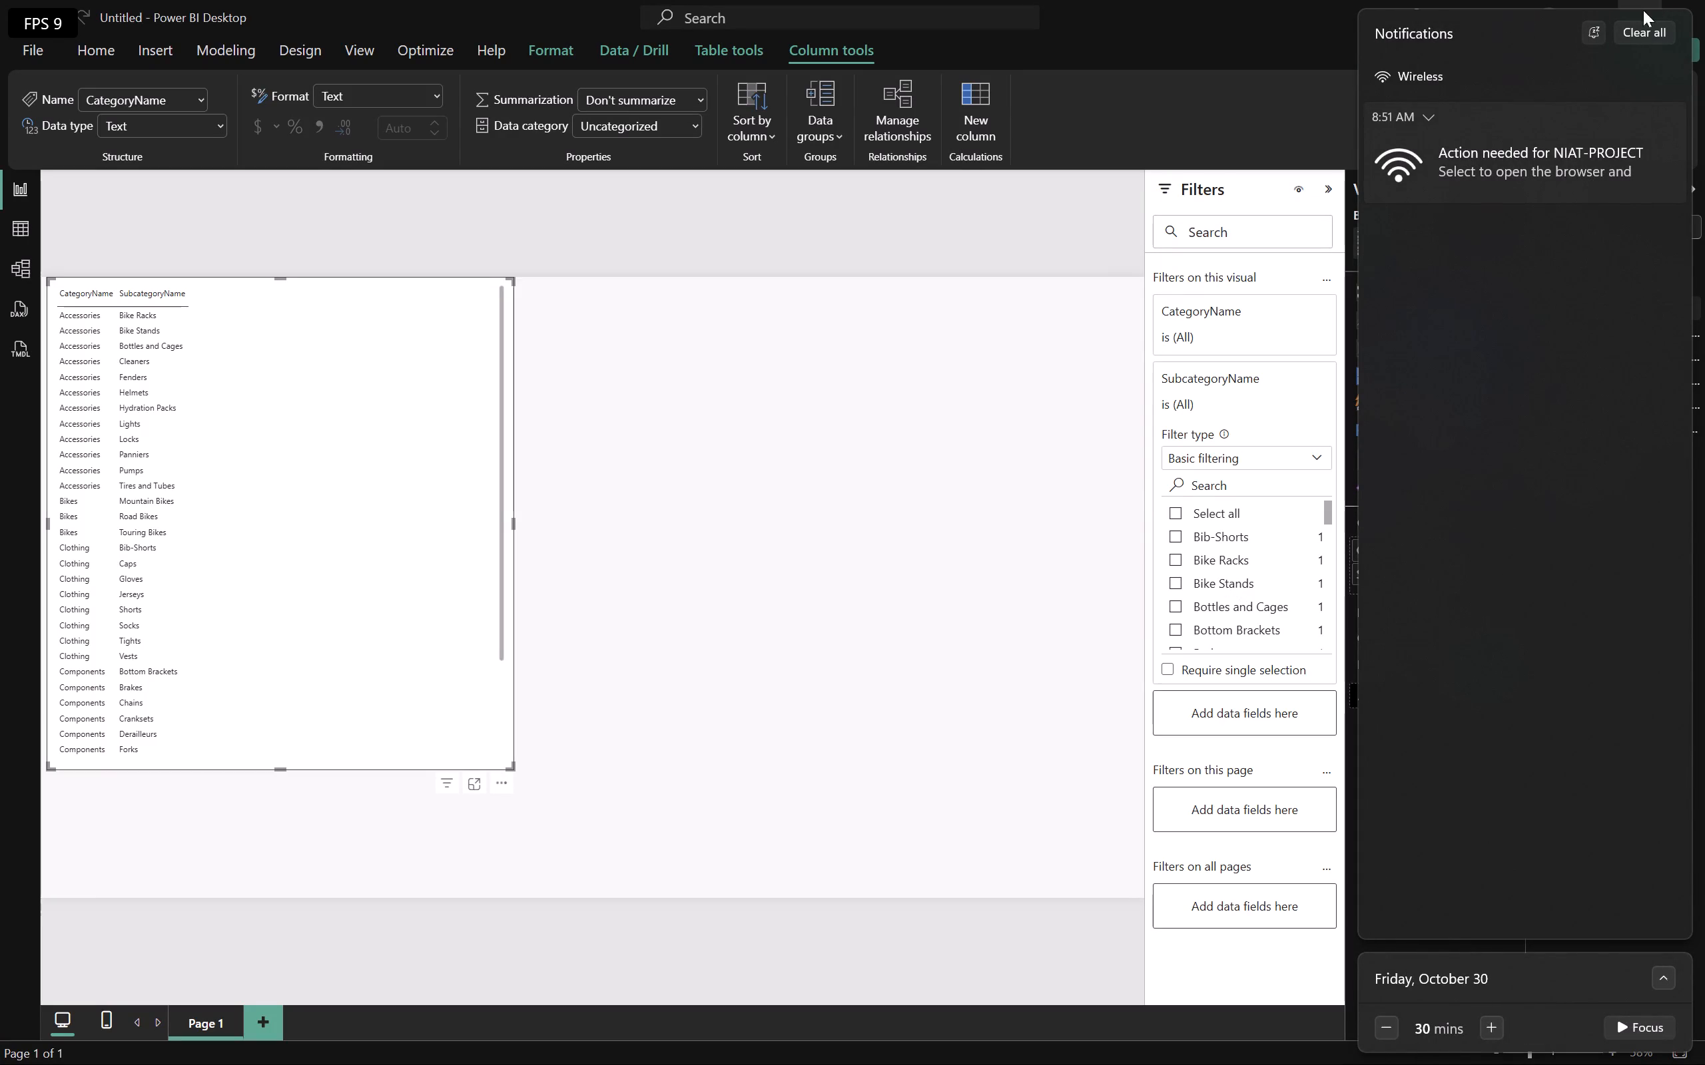
# Switch to the Windows notification centre and clear all of its notifications.
pyautogui.click(1638, 37)
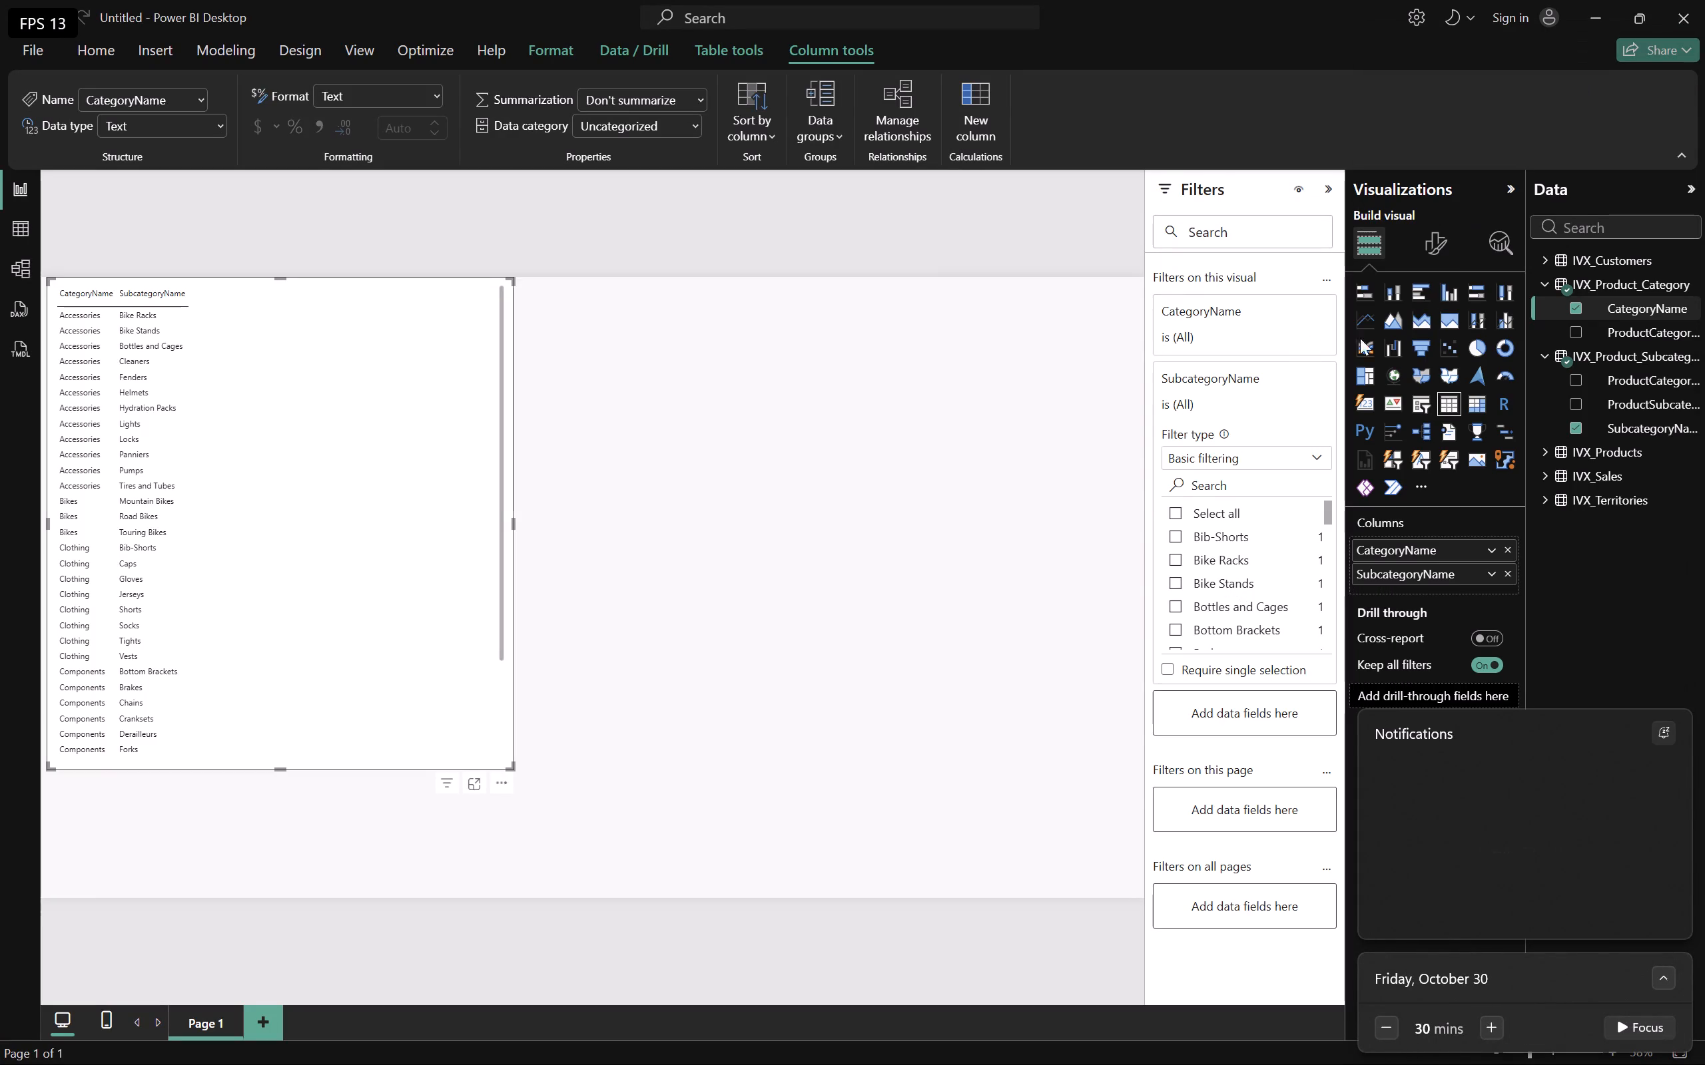
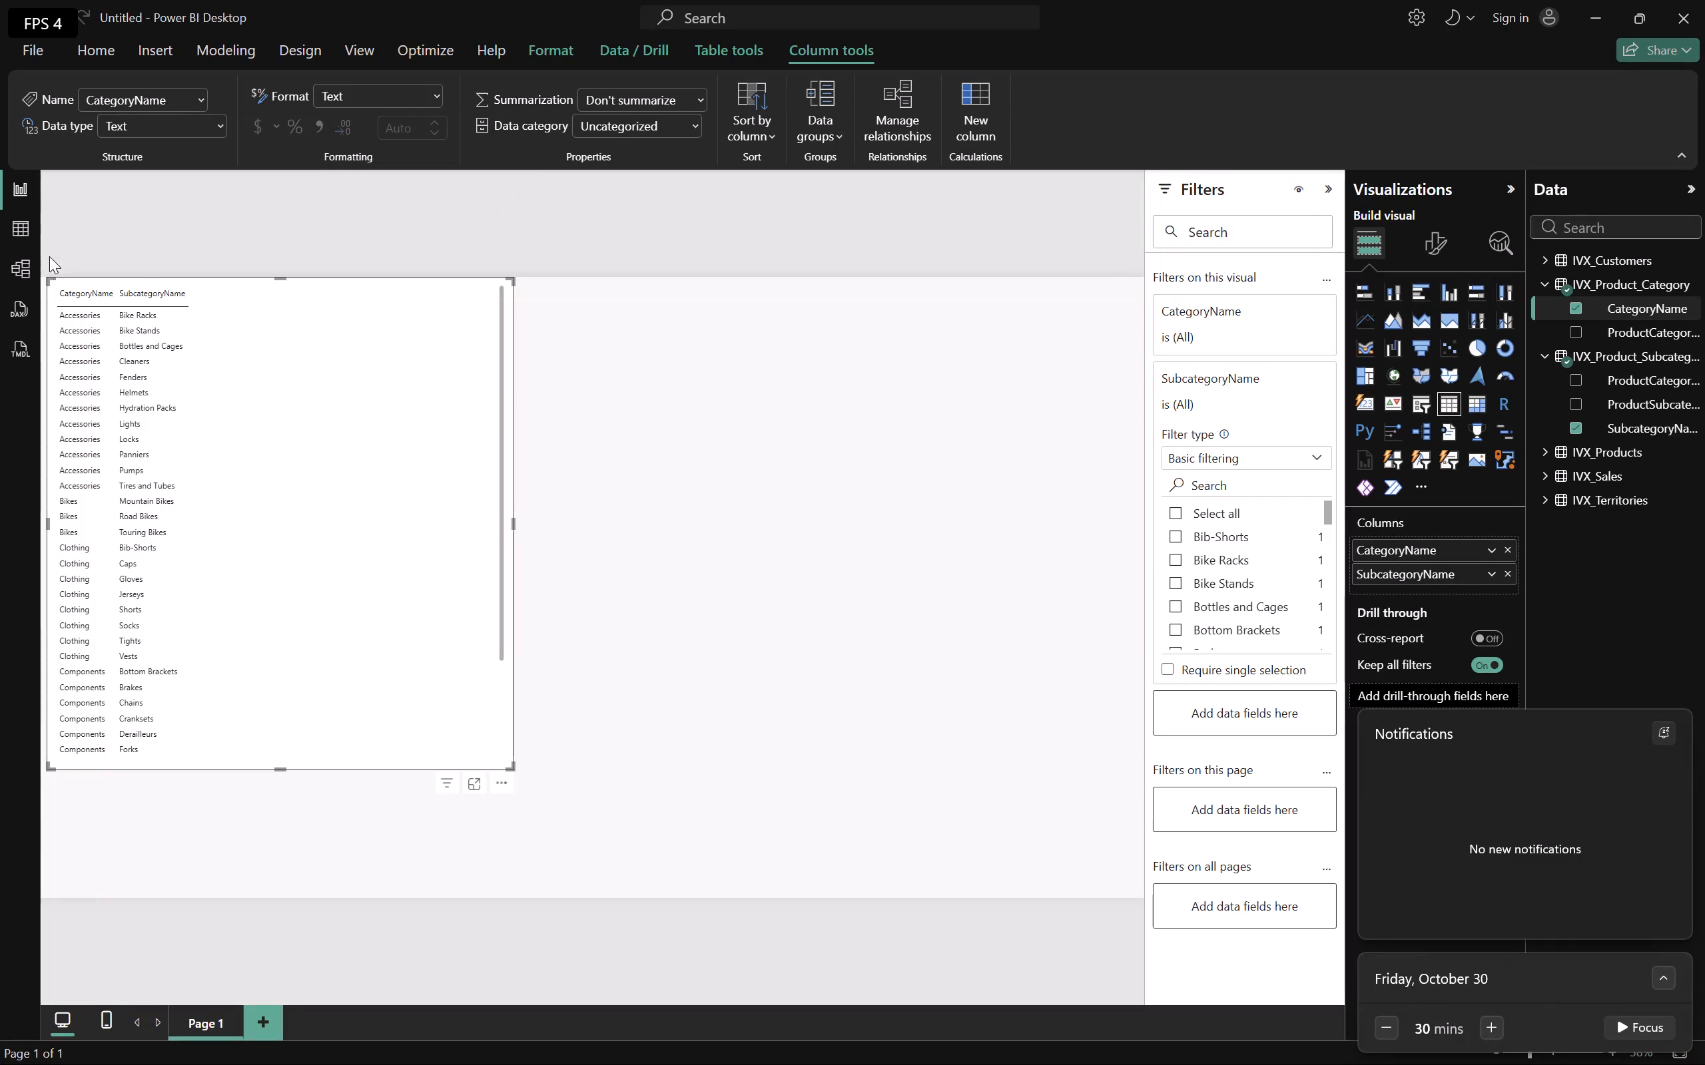
# In the model diagram, spread the tables apart, moving IVX_Territories, IVX_Products and IVX_Product_Category outward and IVX_Sales below IVX_Customers and IVX_Products.
pyautogui.click(13, 276)
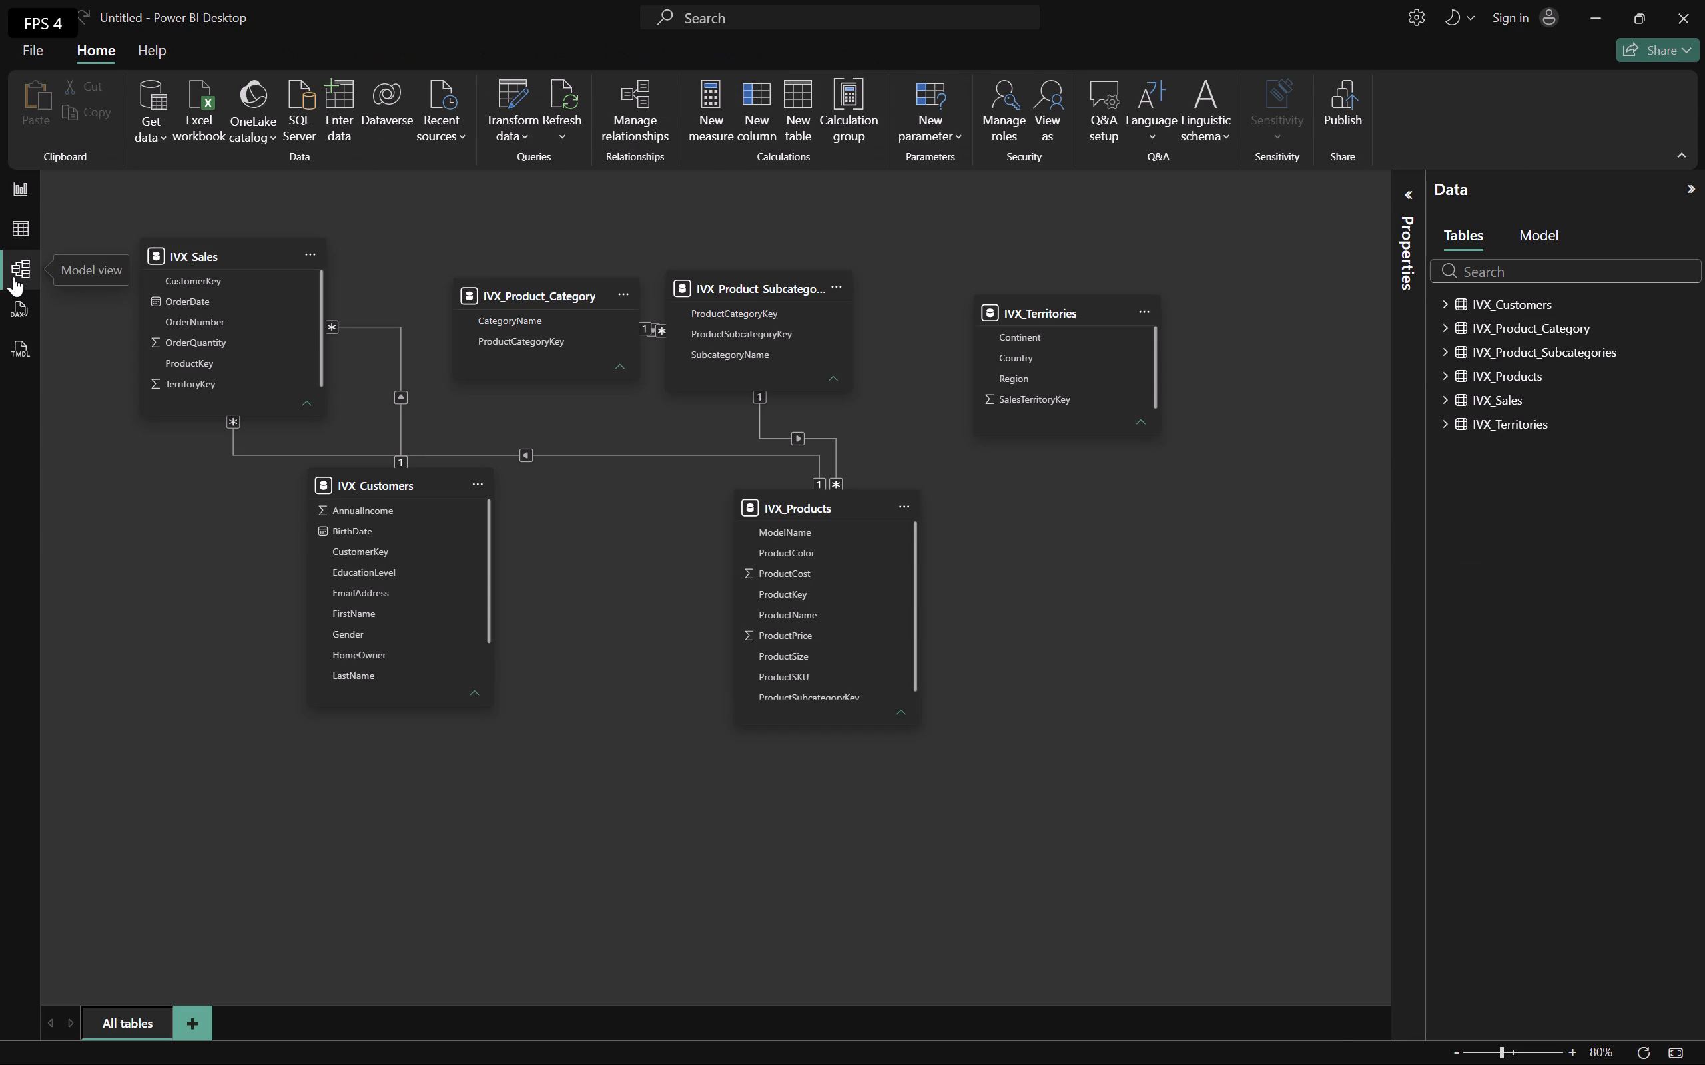
pyautogui.doubleClick(13, 276)
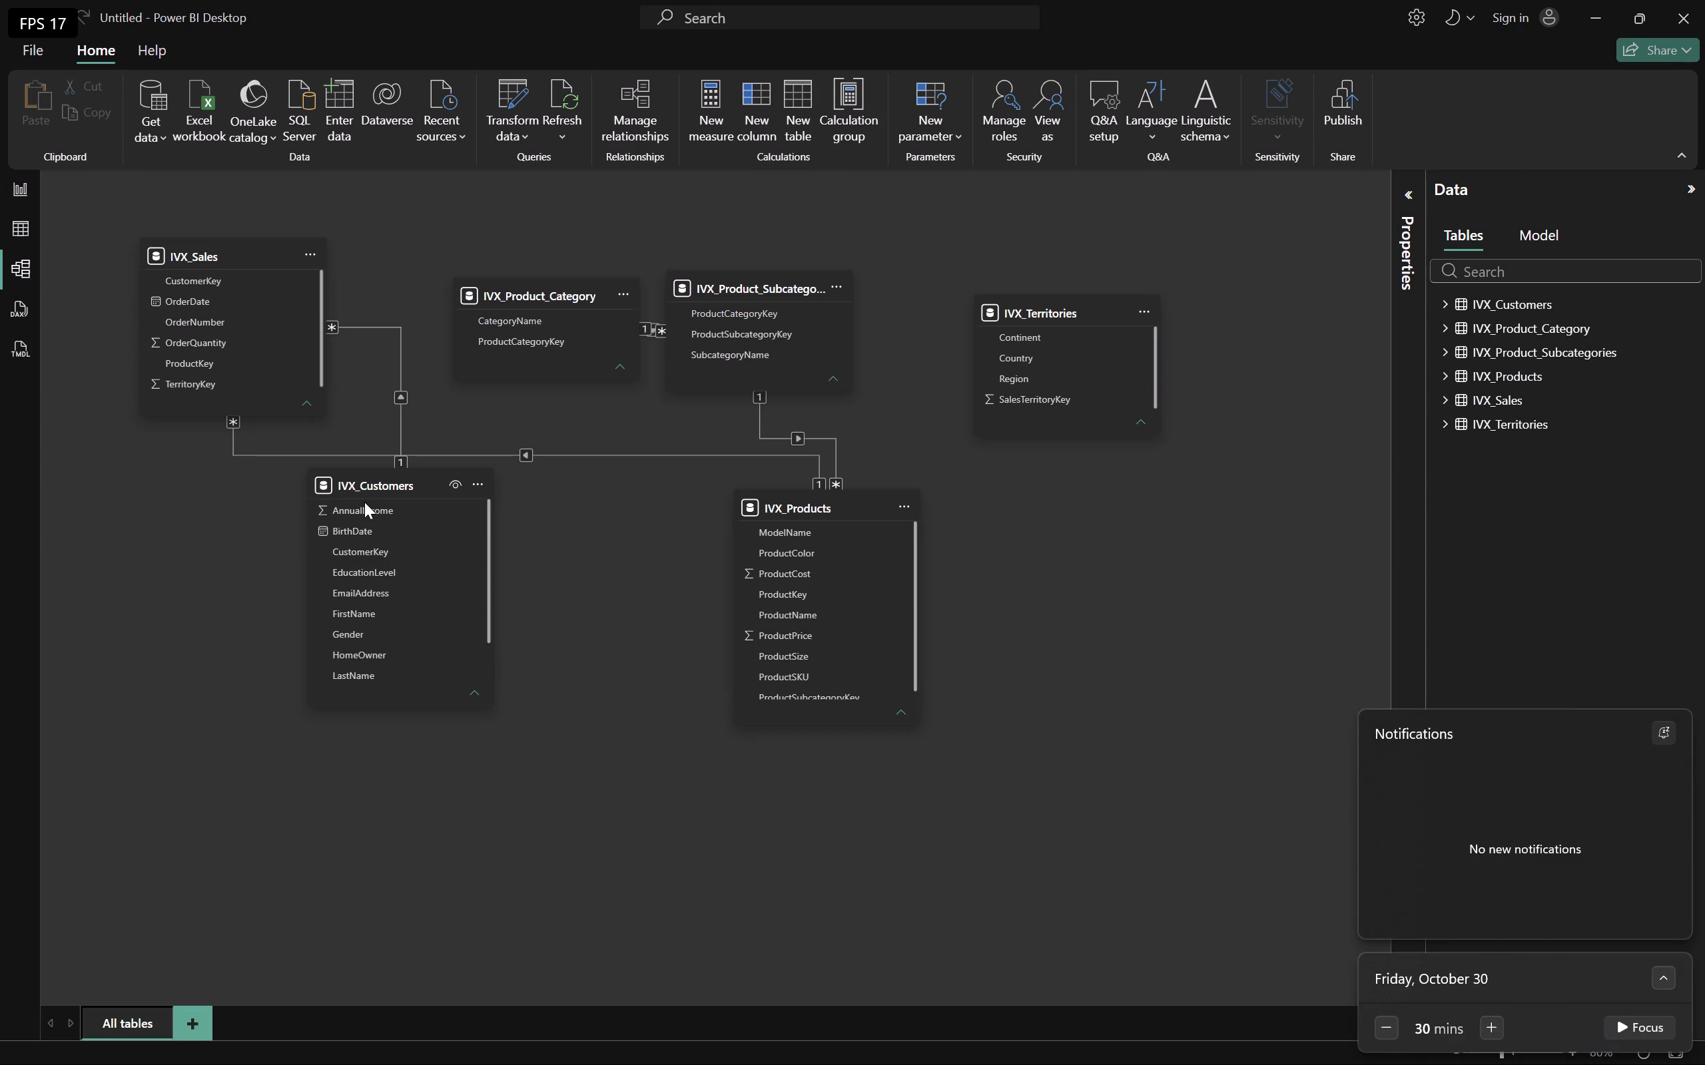
pyautogui.click(364, 502)
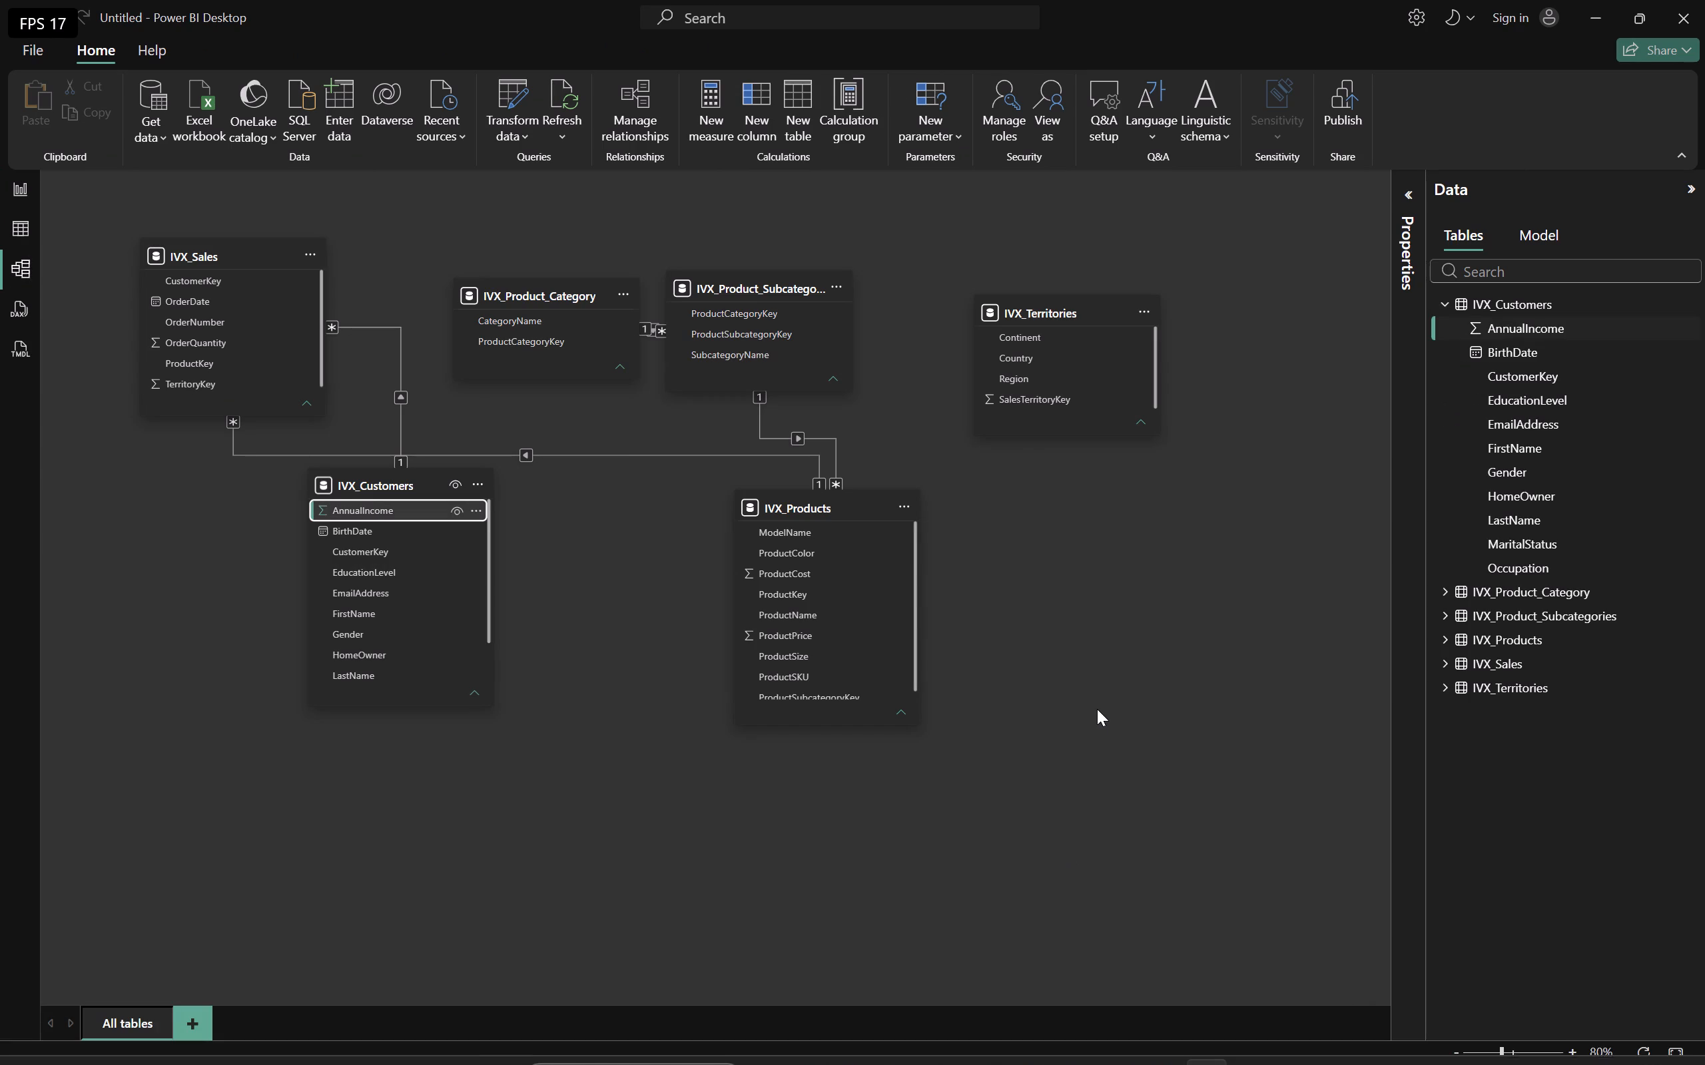
pyautogui.rightClick(1097, 709)
pyautogui.click(763, 865)
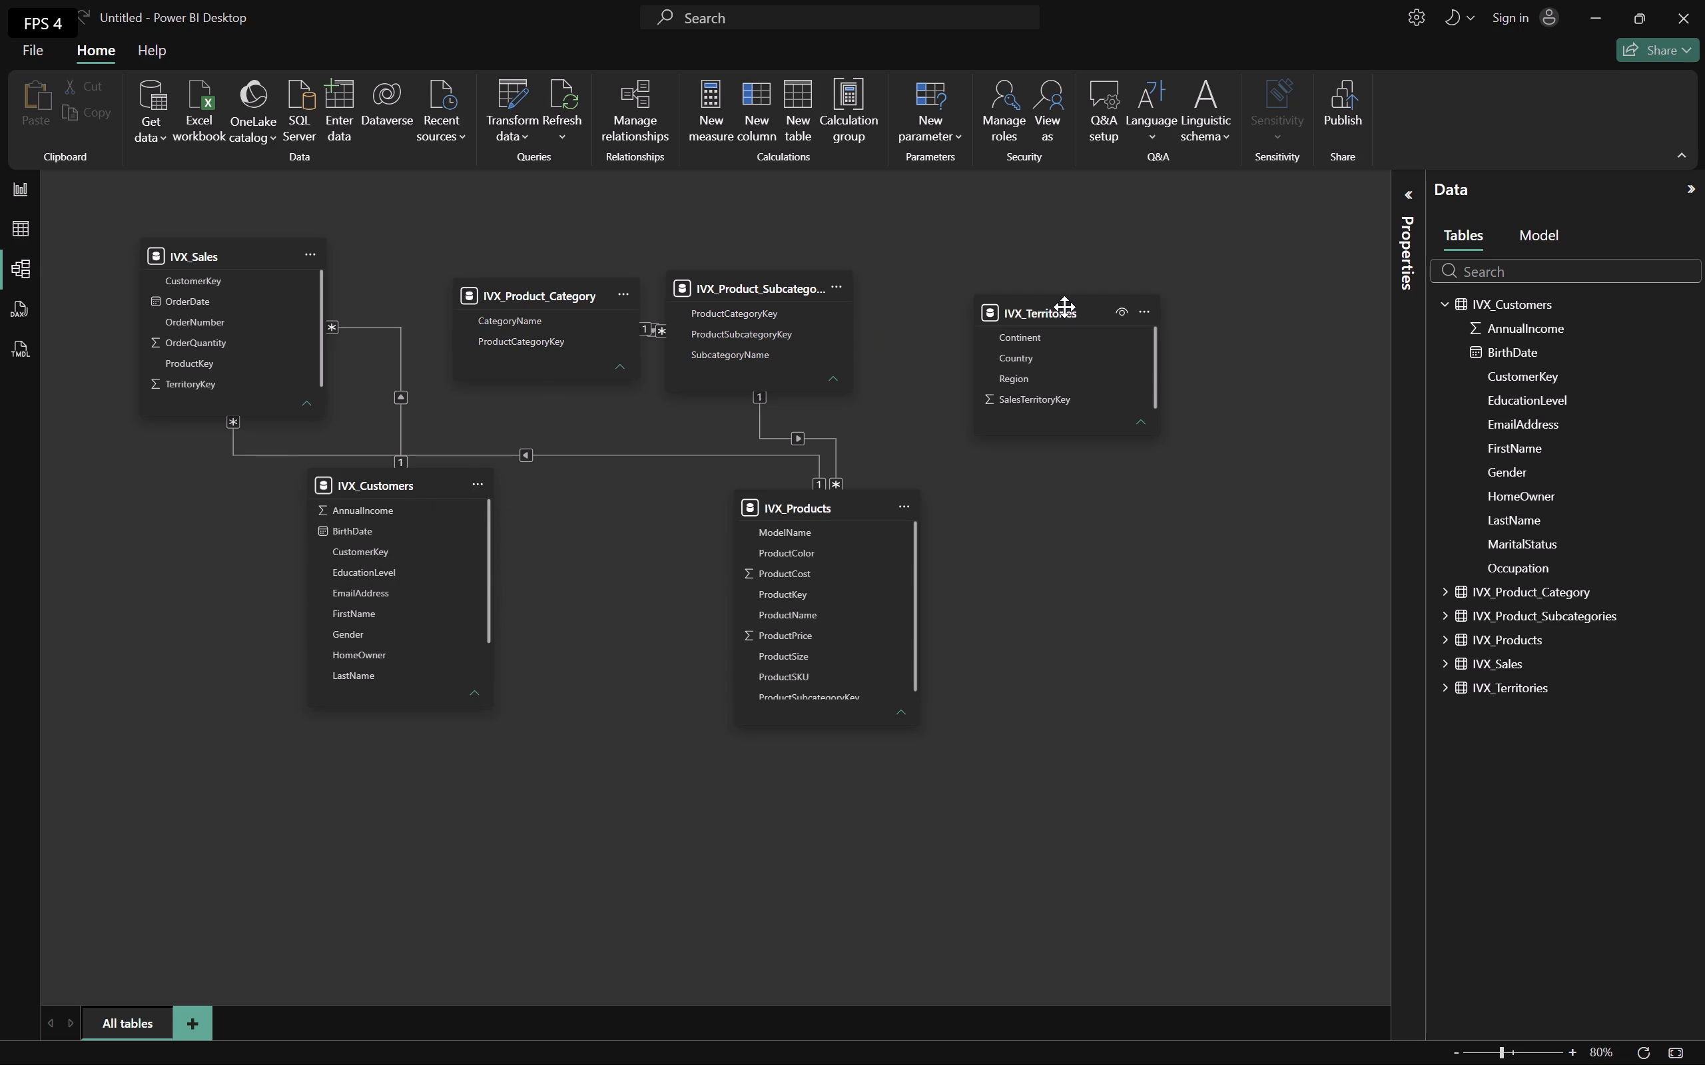
pyautogui.moveTo(1064, 307); pyautogui.dragTo(1186, 365)
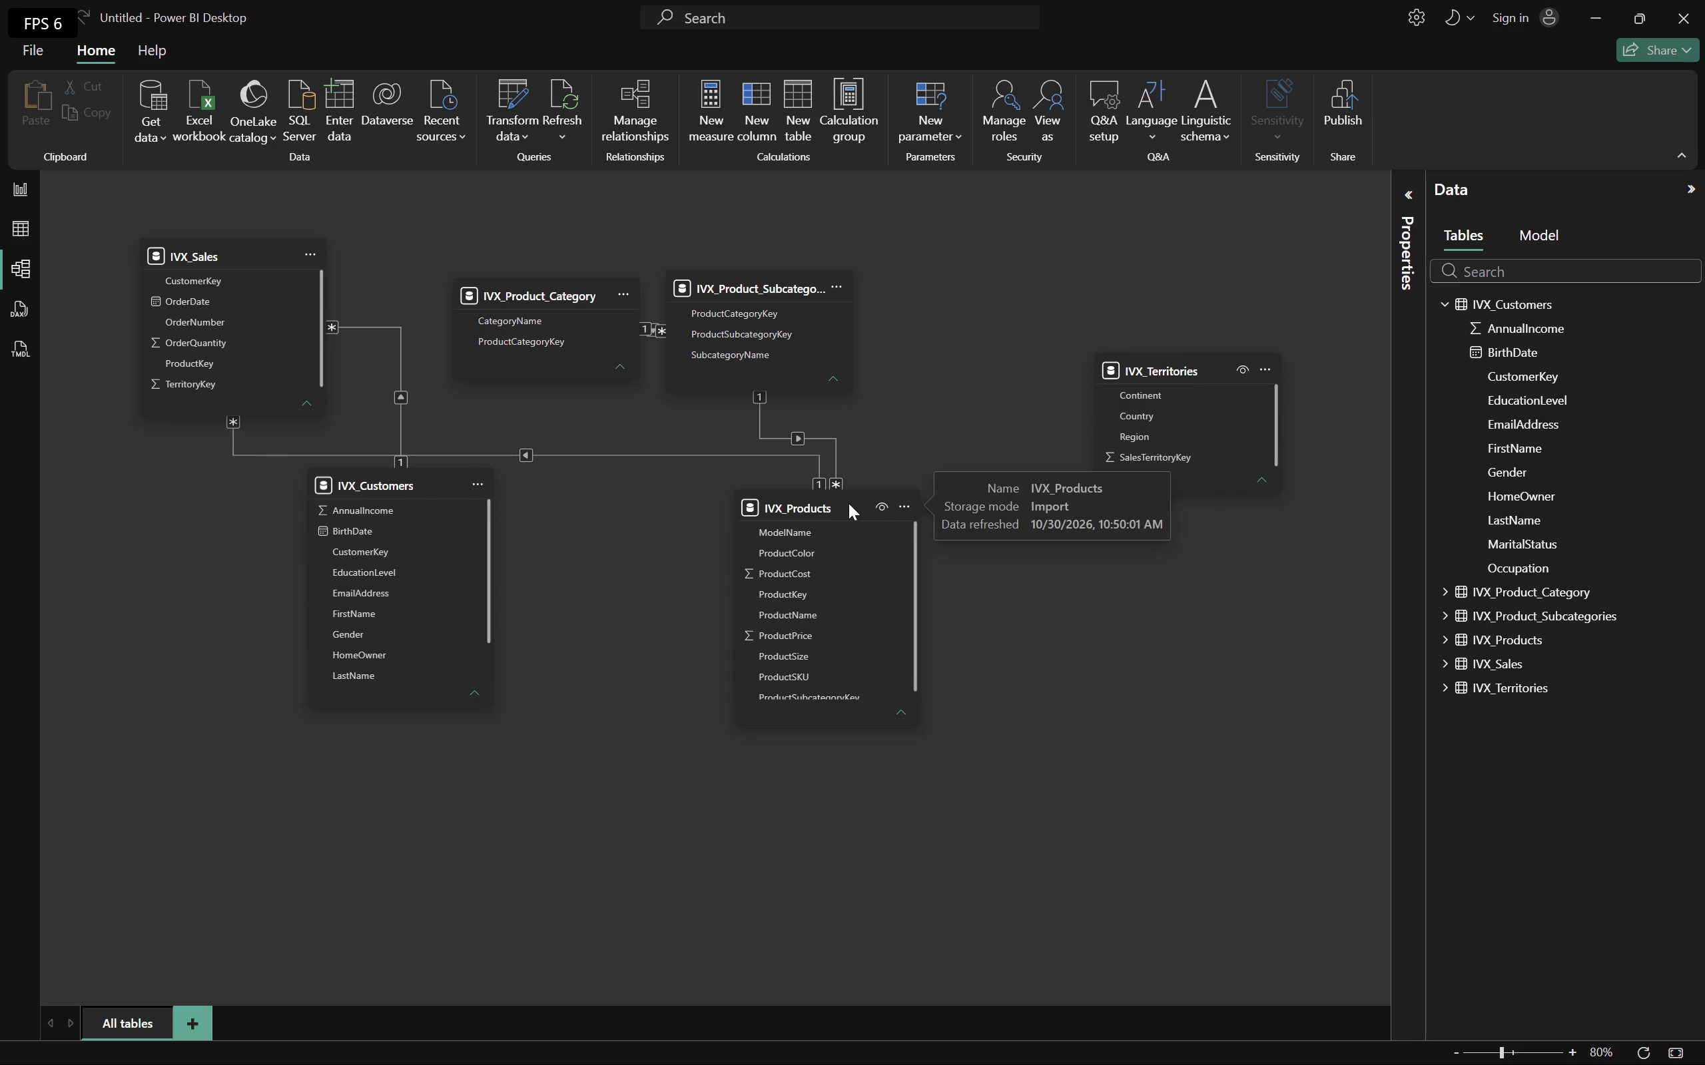
pyautogui.moveTo(835, 503); pyautogui.dragTo(822, 572)
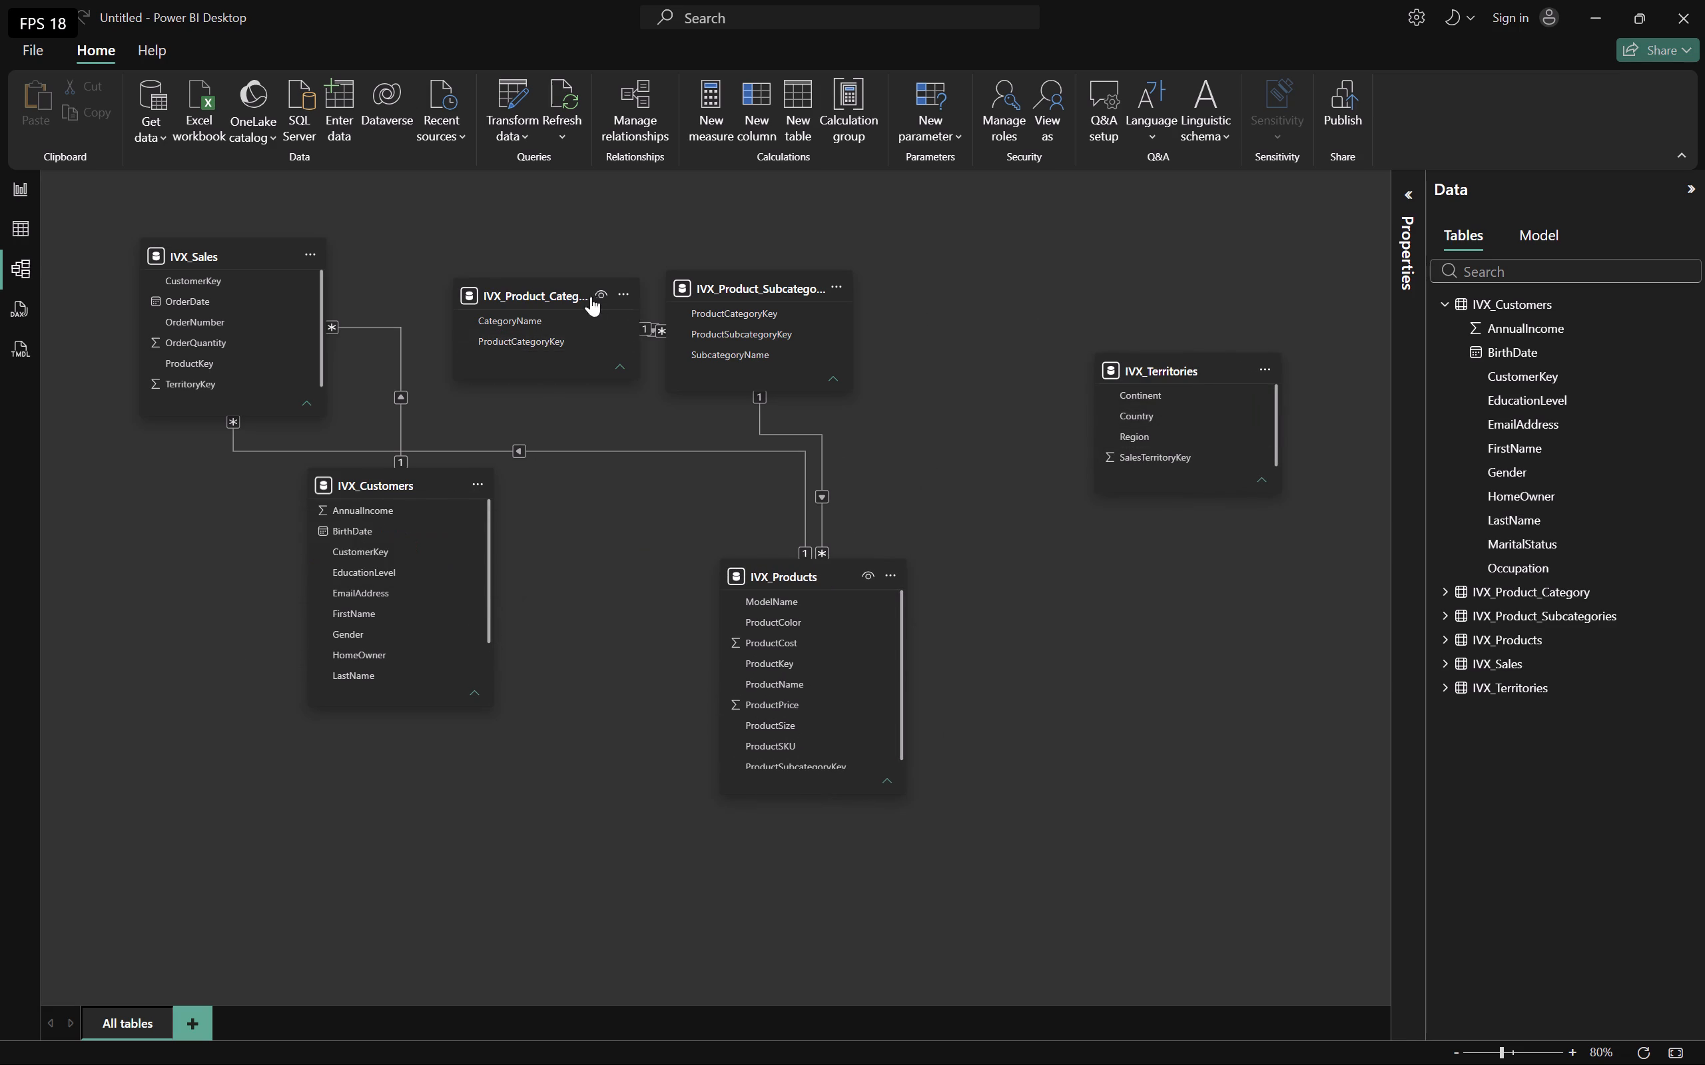
pyautogui.moveTo(551, 293); pyautogui.dragTo(426, 232)
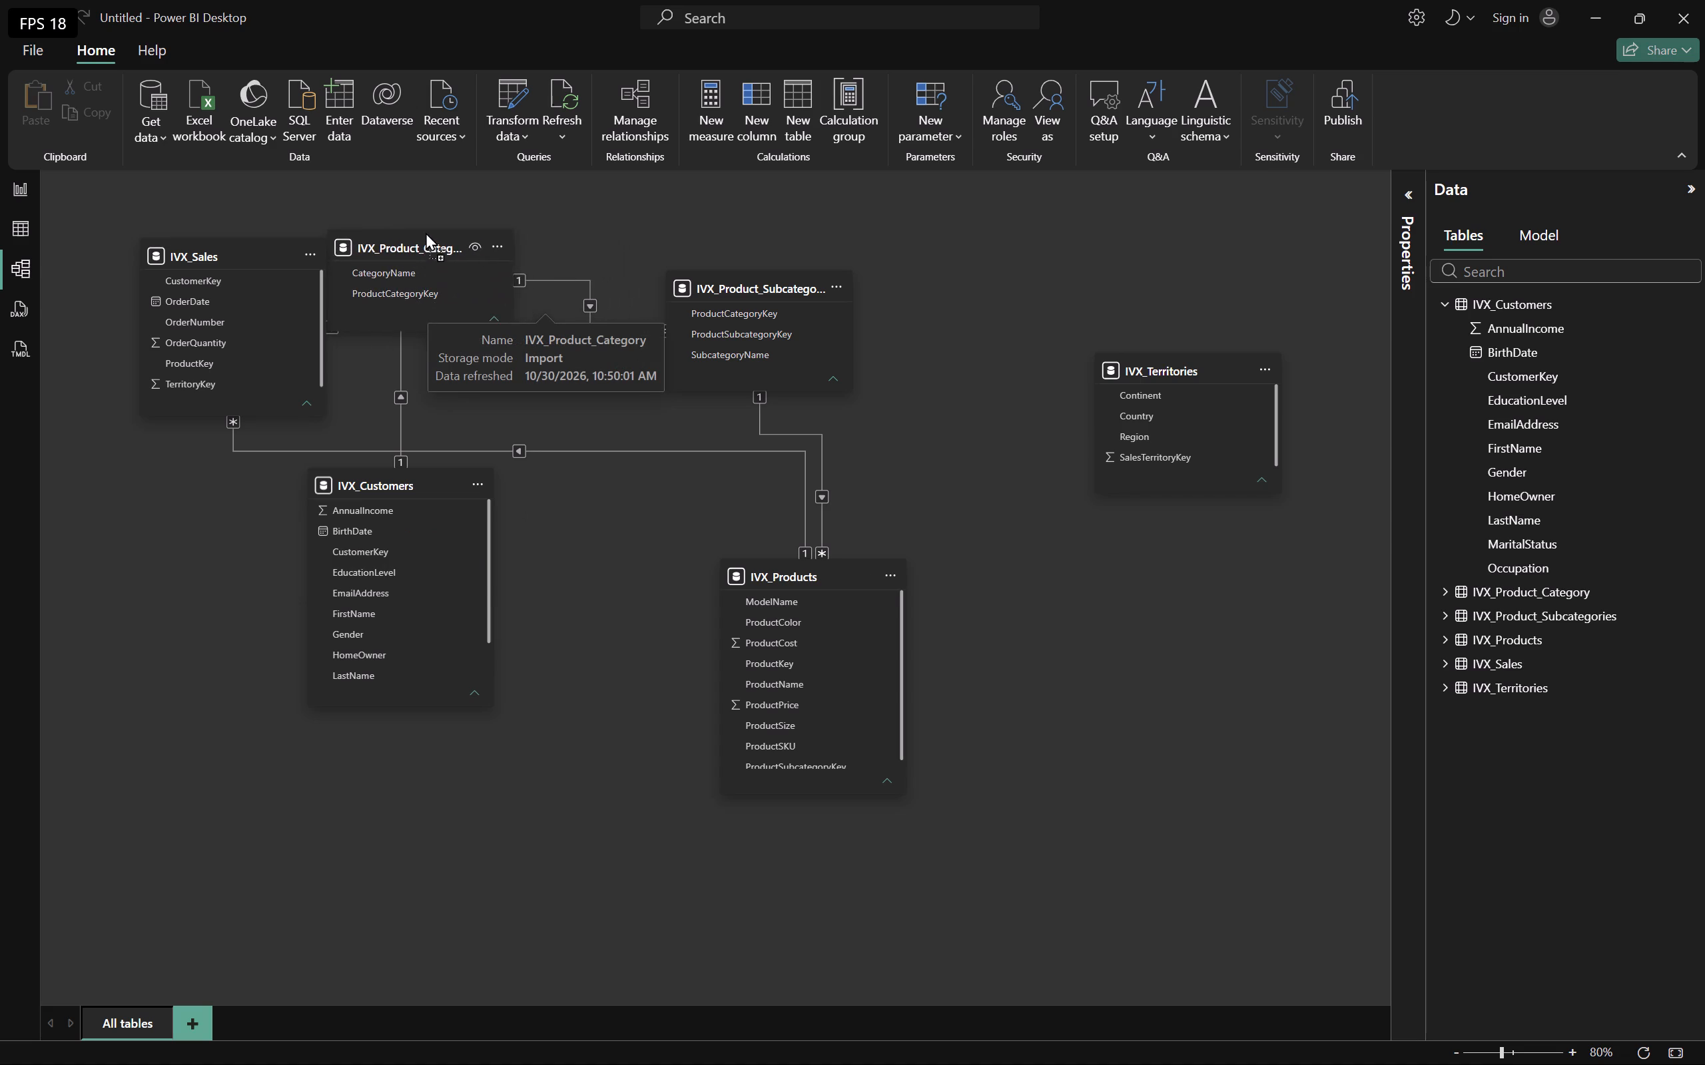
pyautogui.moveTo(426, 232); pyautogui.dragTo(518, 242)
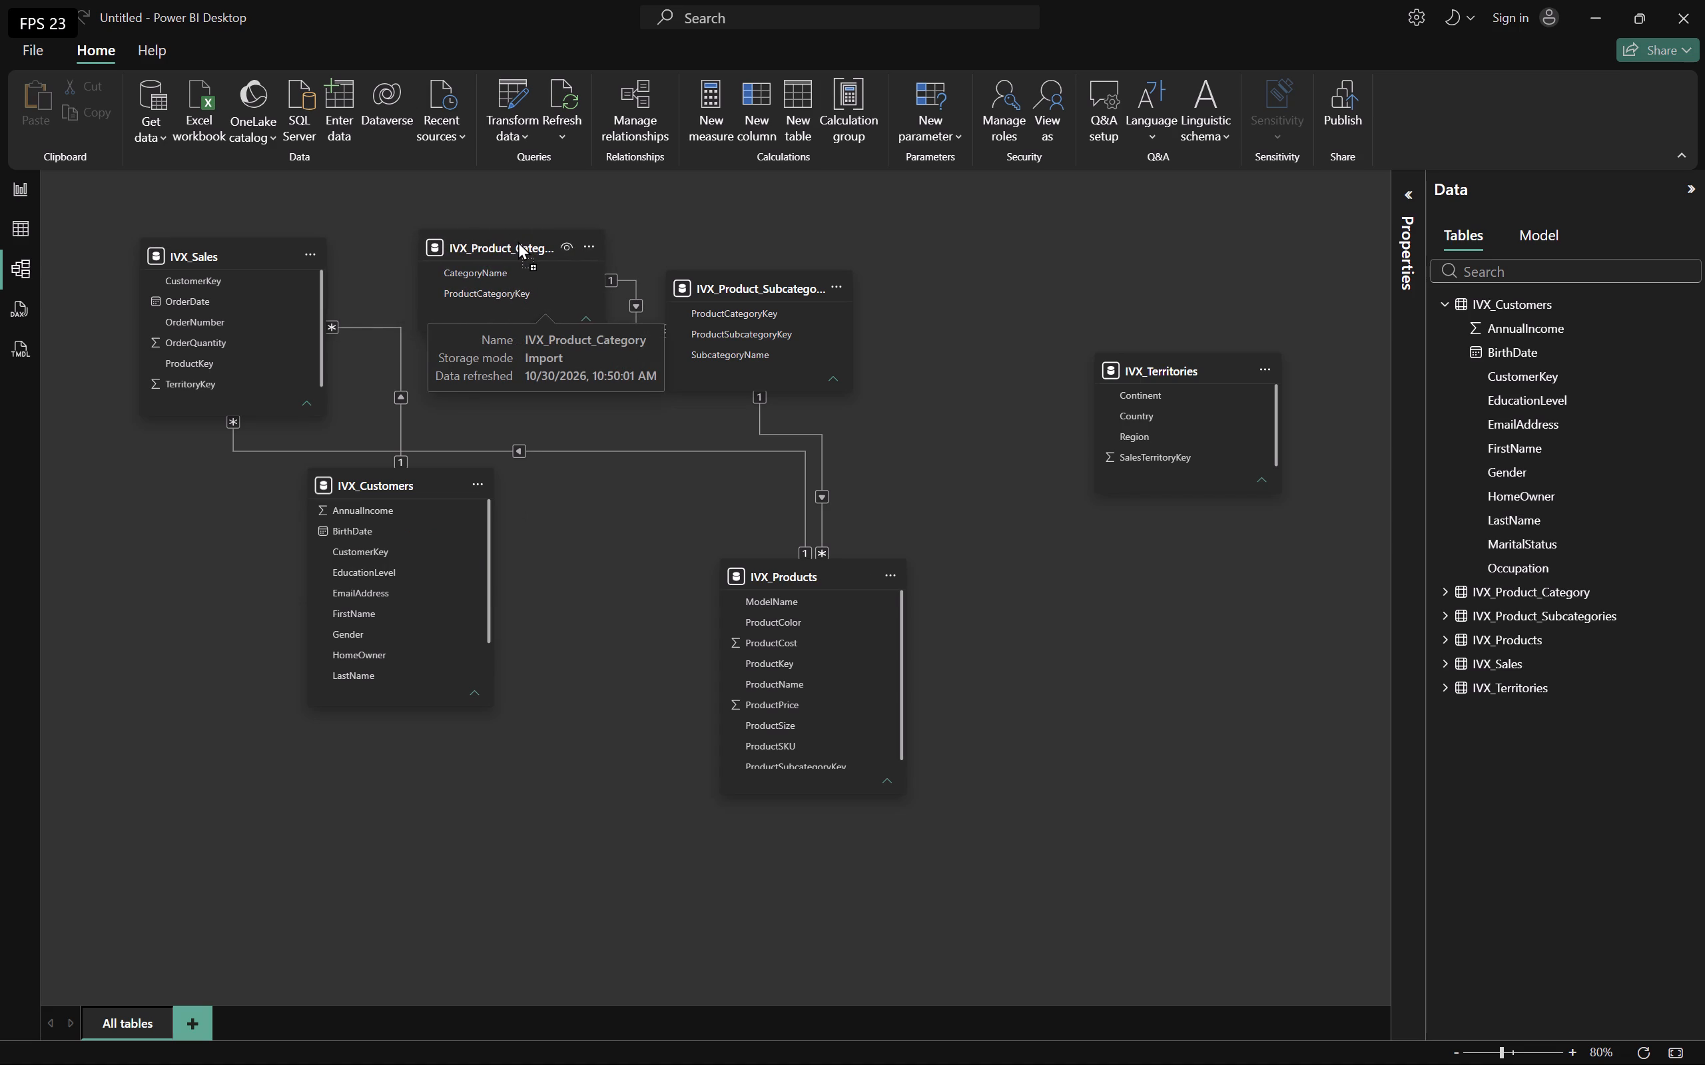
pyautogui.moveTo(518, 242); pyautogui.dragTo(523, 256)
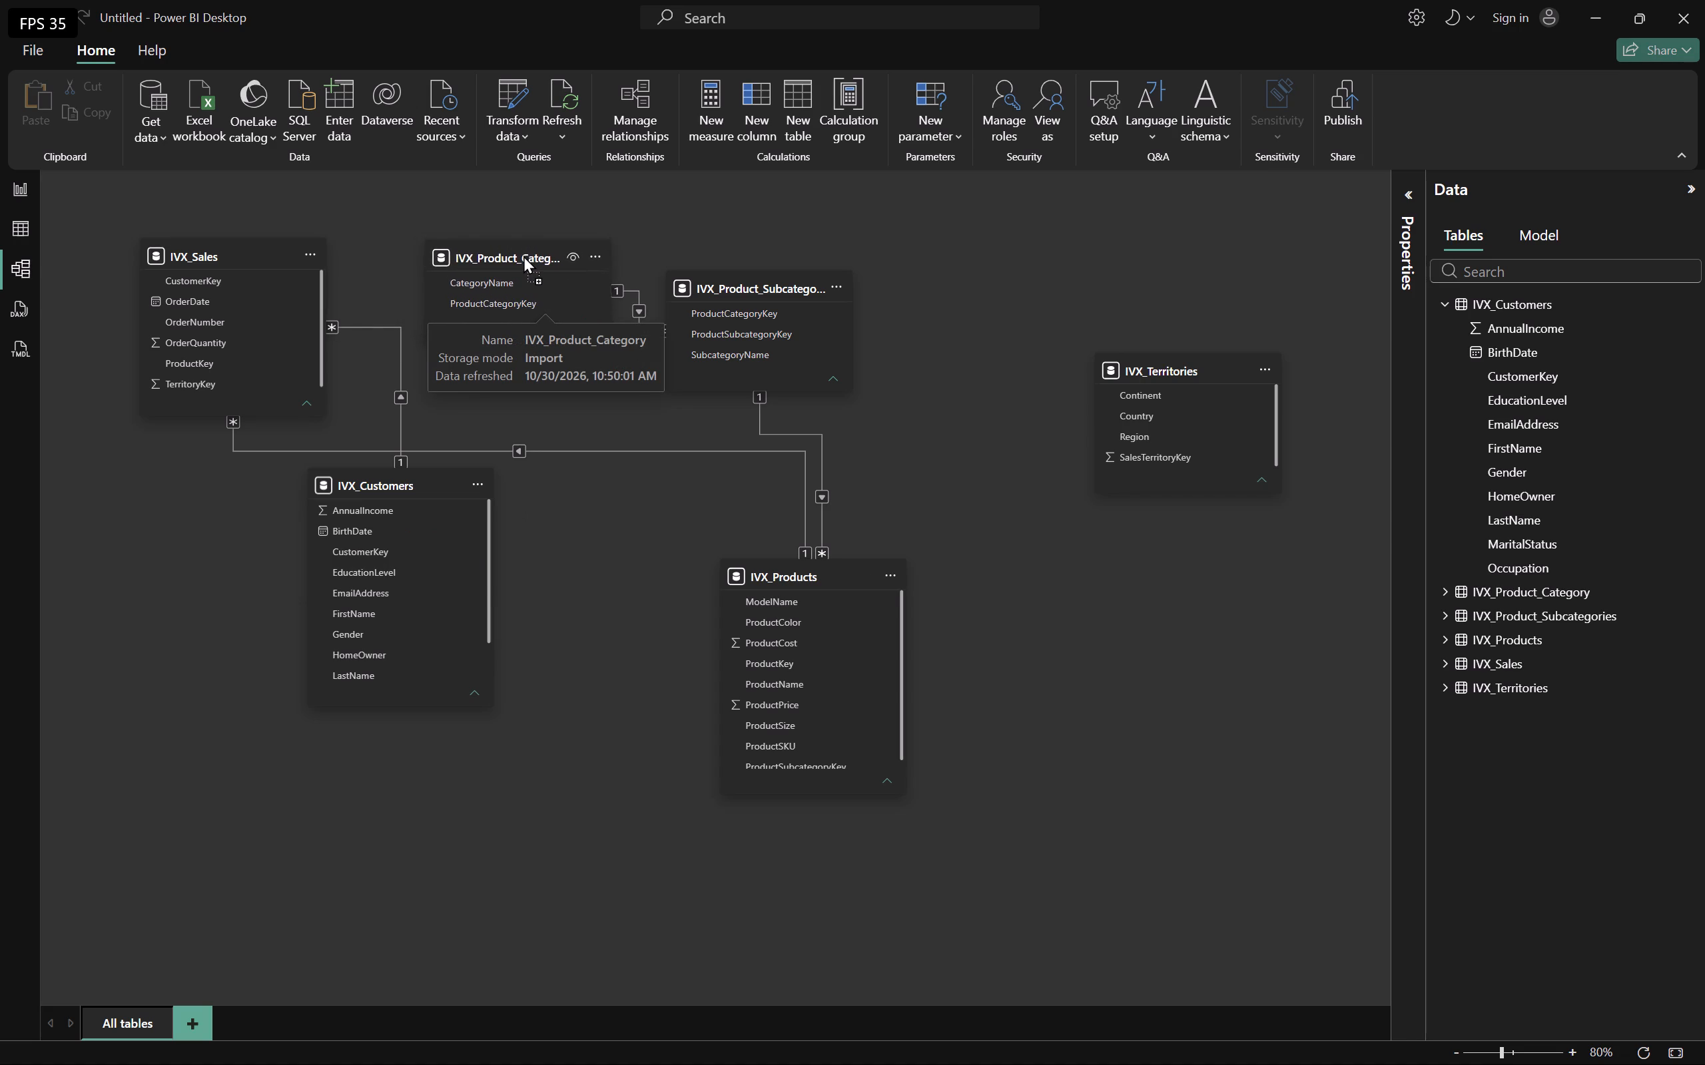
pyautogui.moveTo(523, 256); pyautogui.dragTo(435, 212)
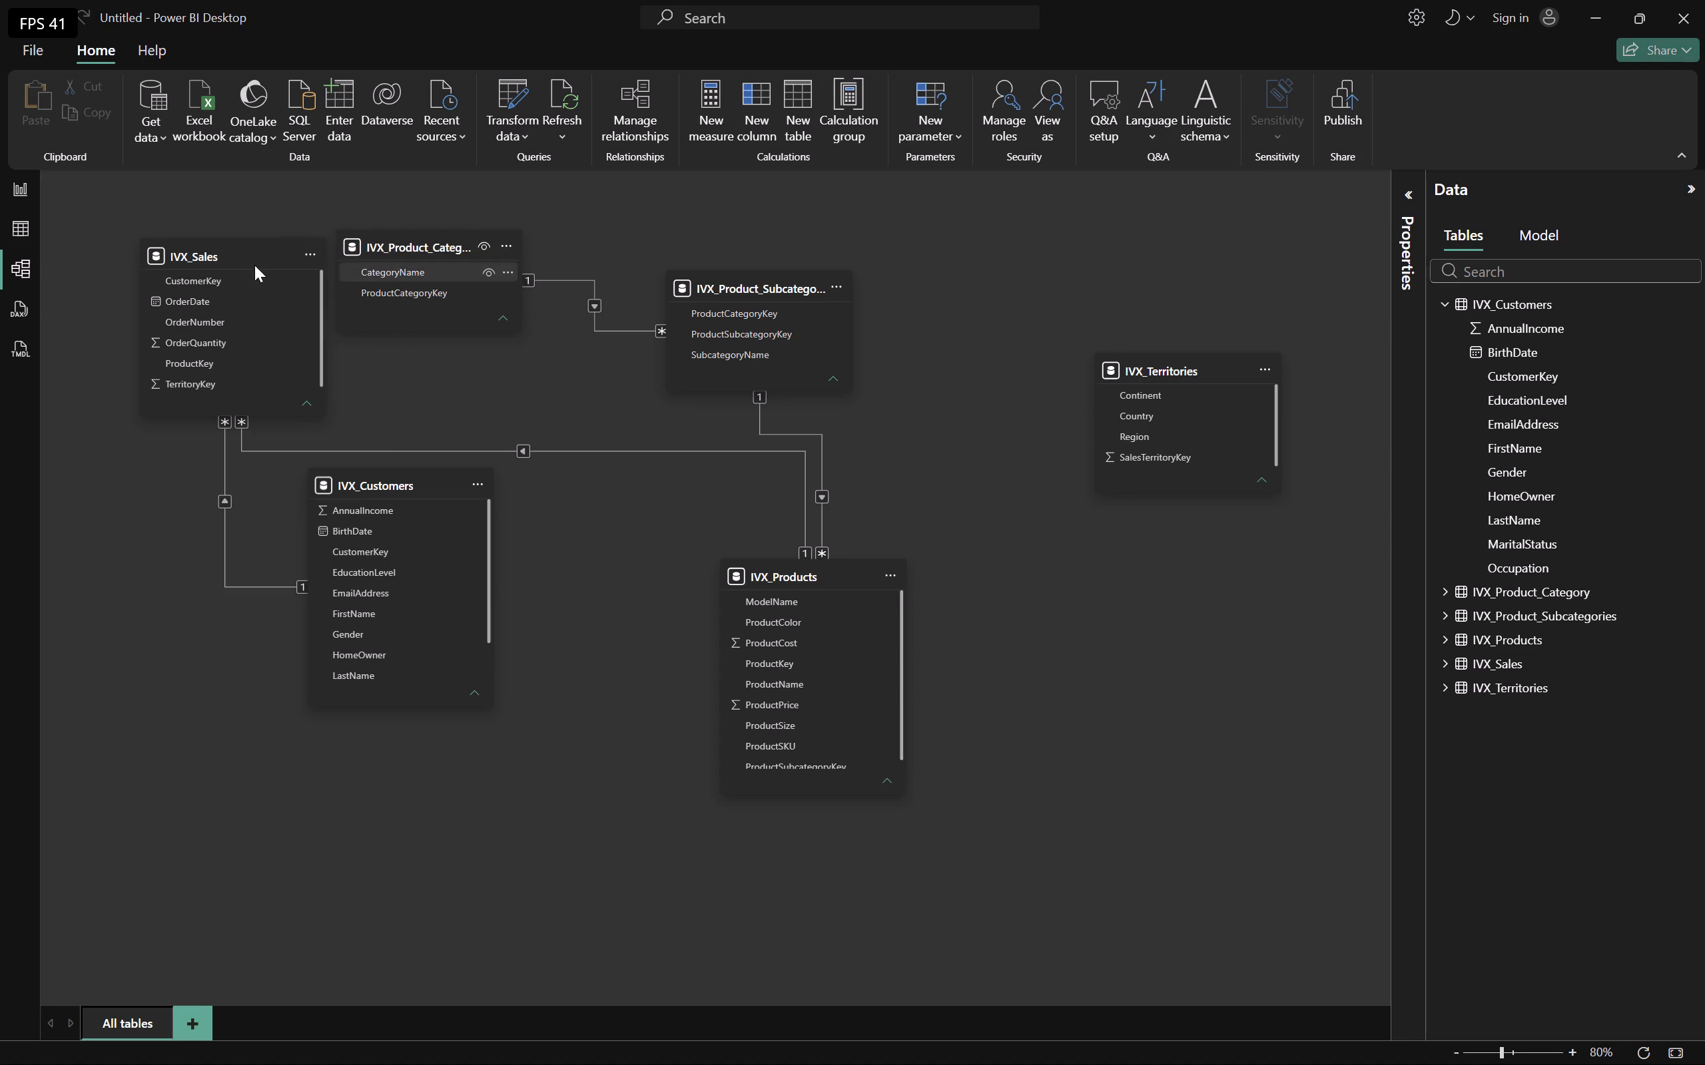
pyautogui.moveTo(206, 256); pyautogui.dragTo(498, 585)
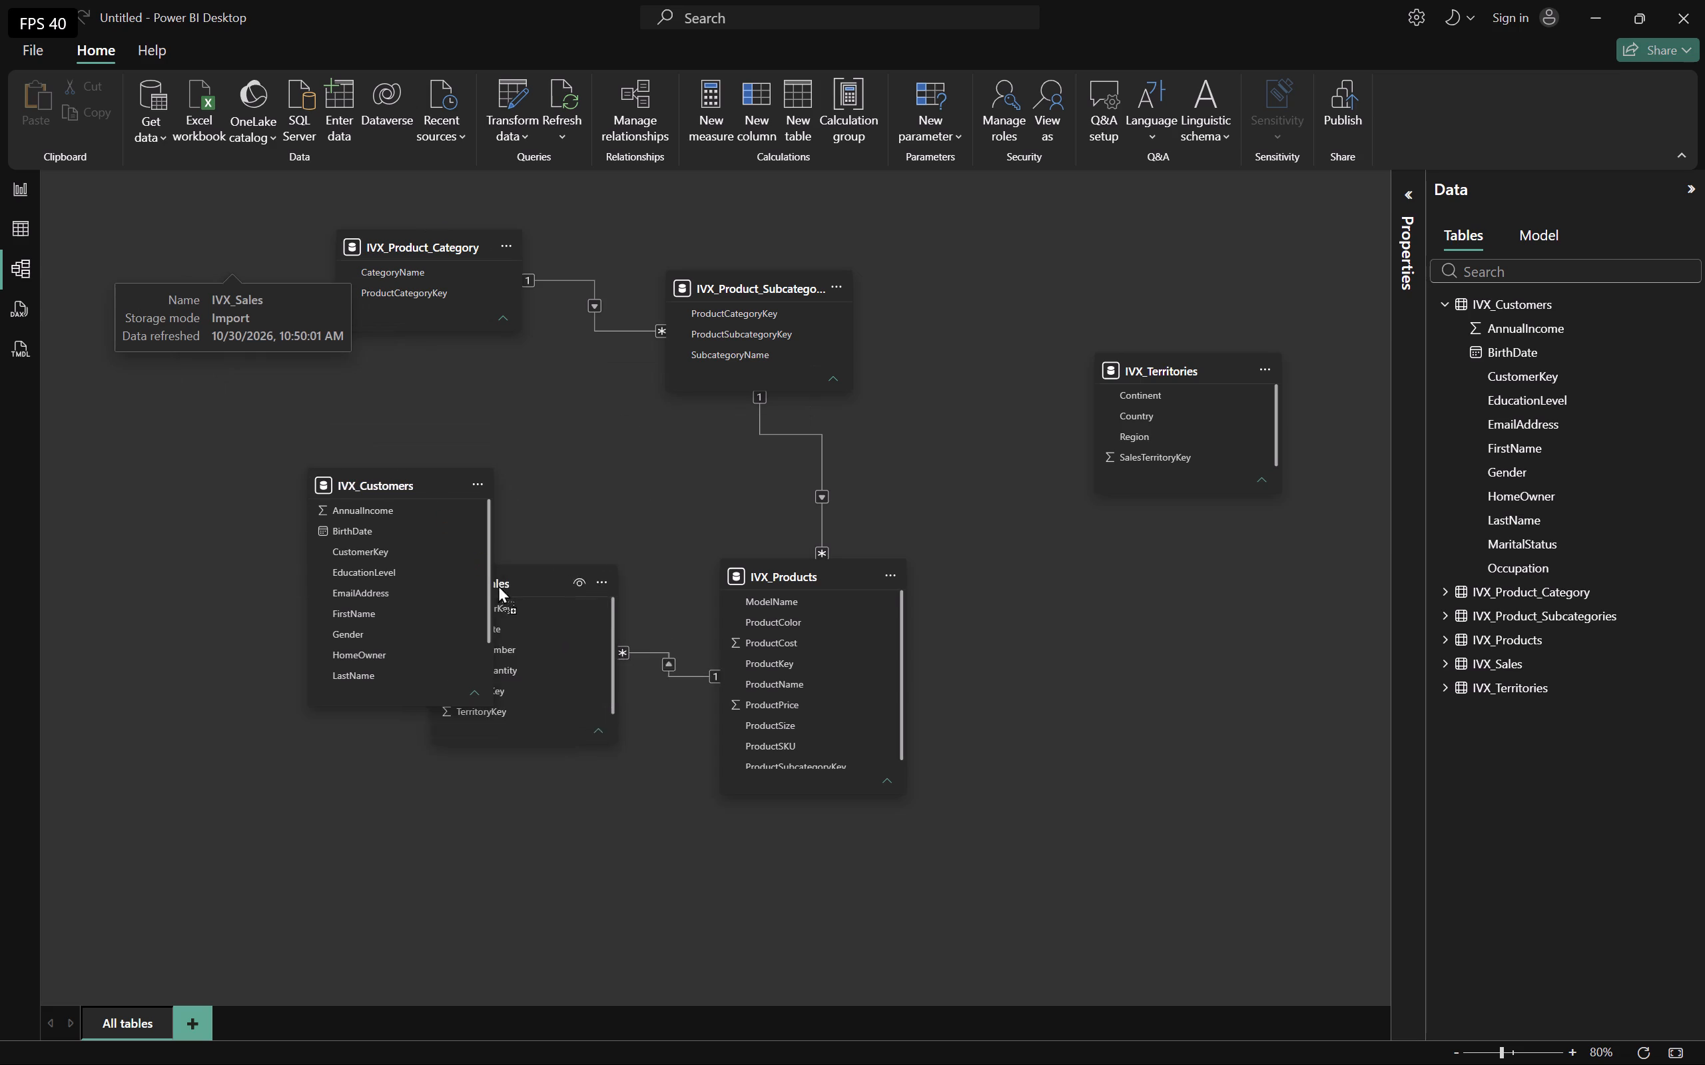
pyautogui.moveTo(498, 585); pyautogui.dragTo(520, 807)
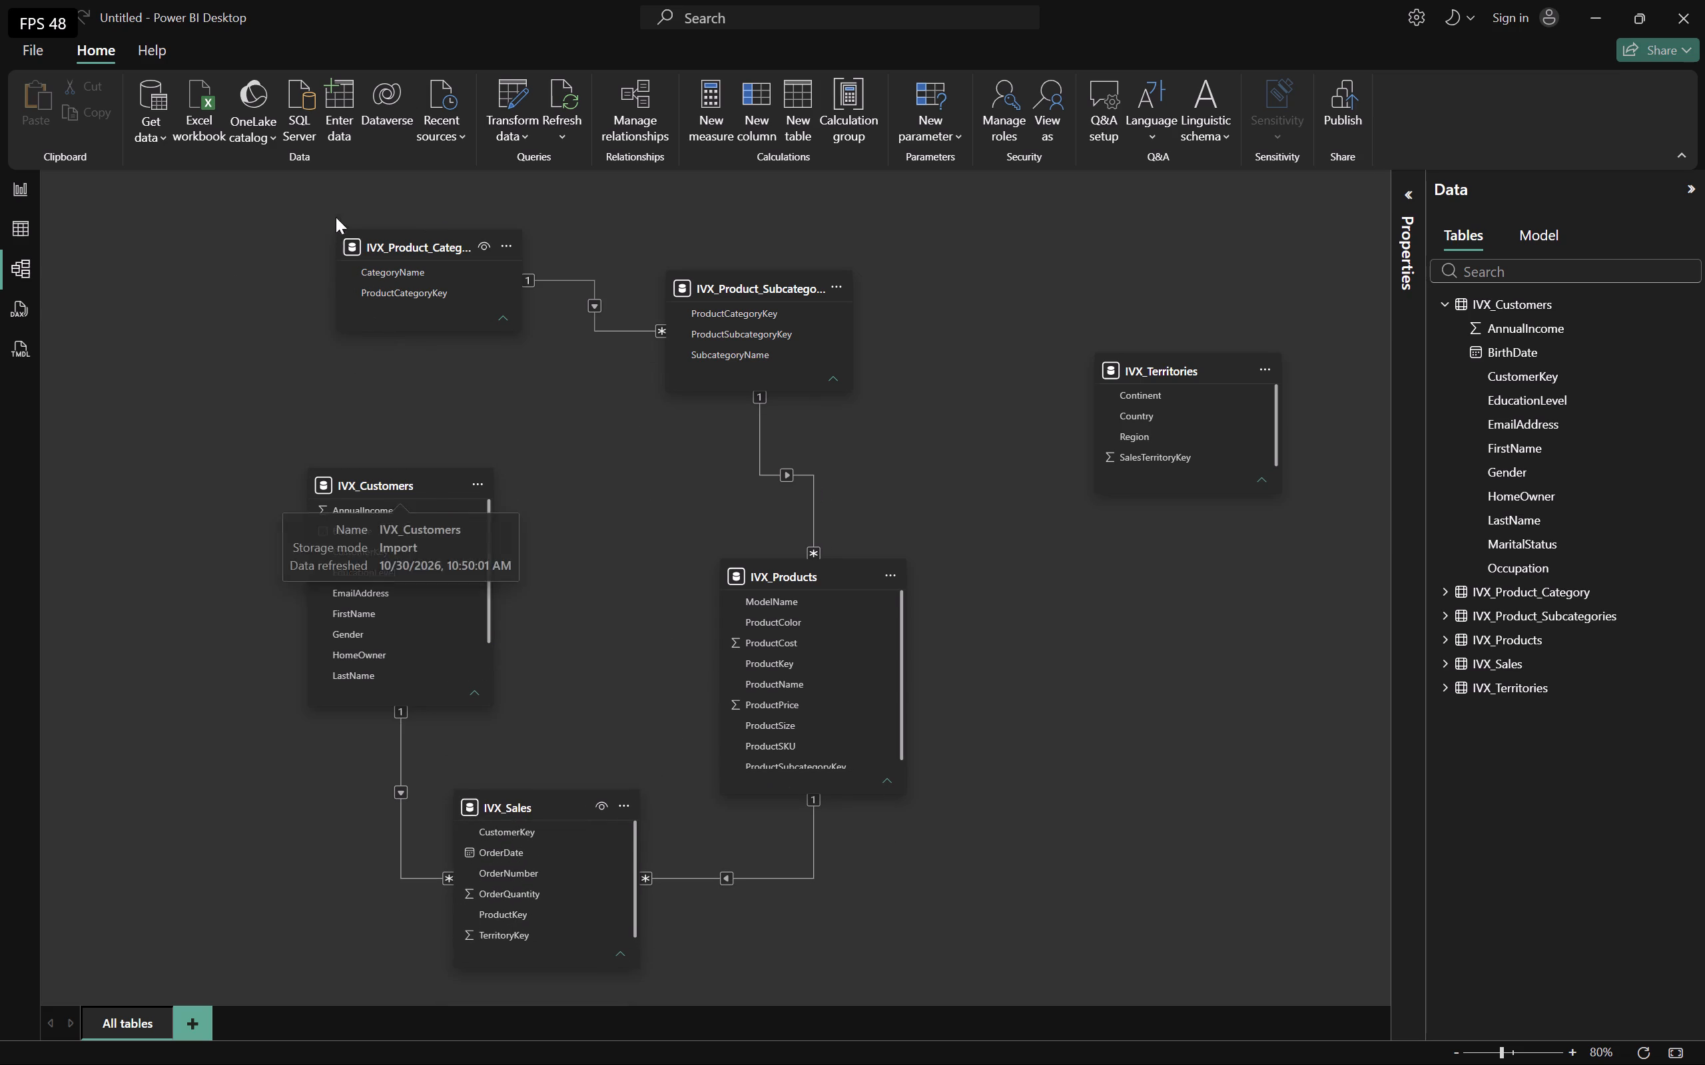
# Stack IVX_Product_Subcategories beneath IVX_Product_Category at the diagram's outer edge, and move IVX_Customers to the far side of IVX_Products.
pyautogui.moveTo(437, 251); pyautogui.dragTo(289, 214)
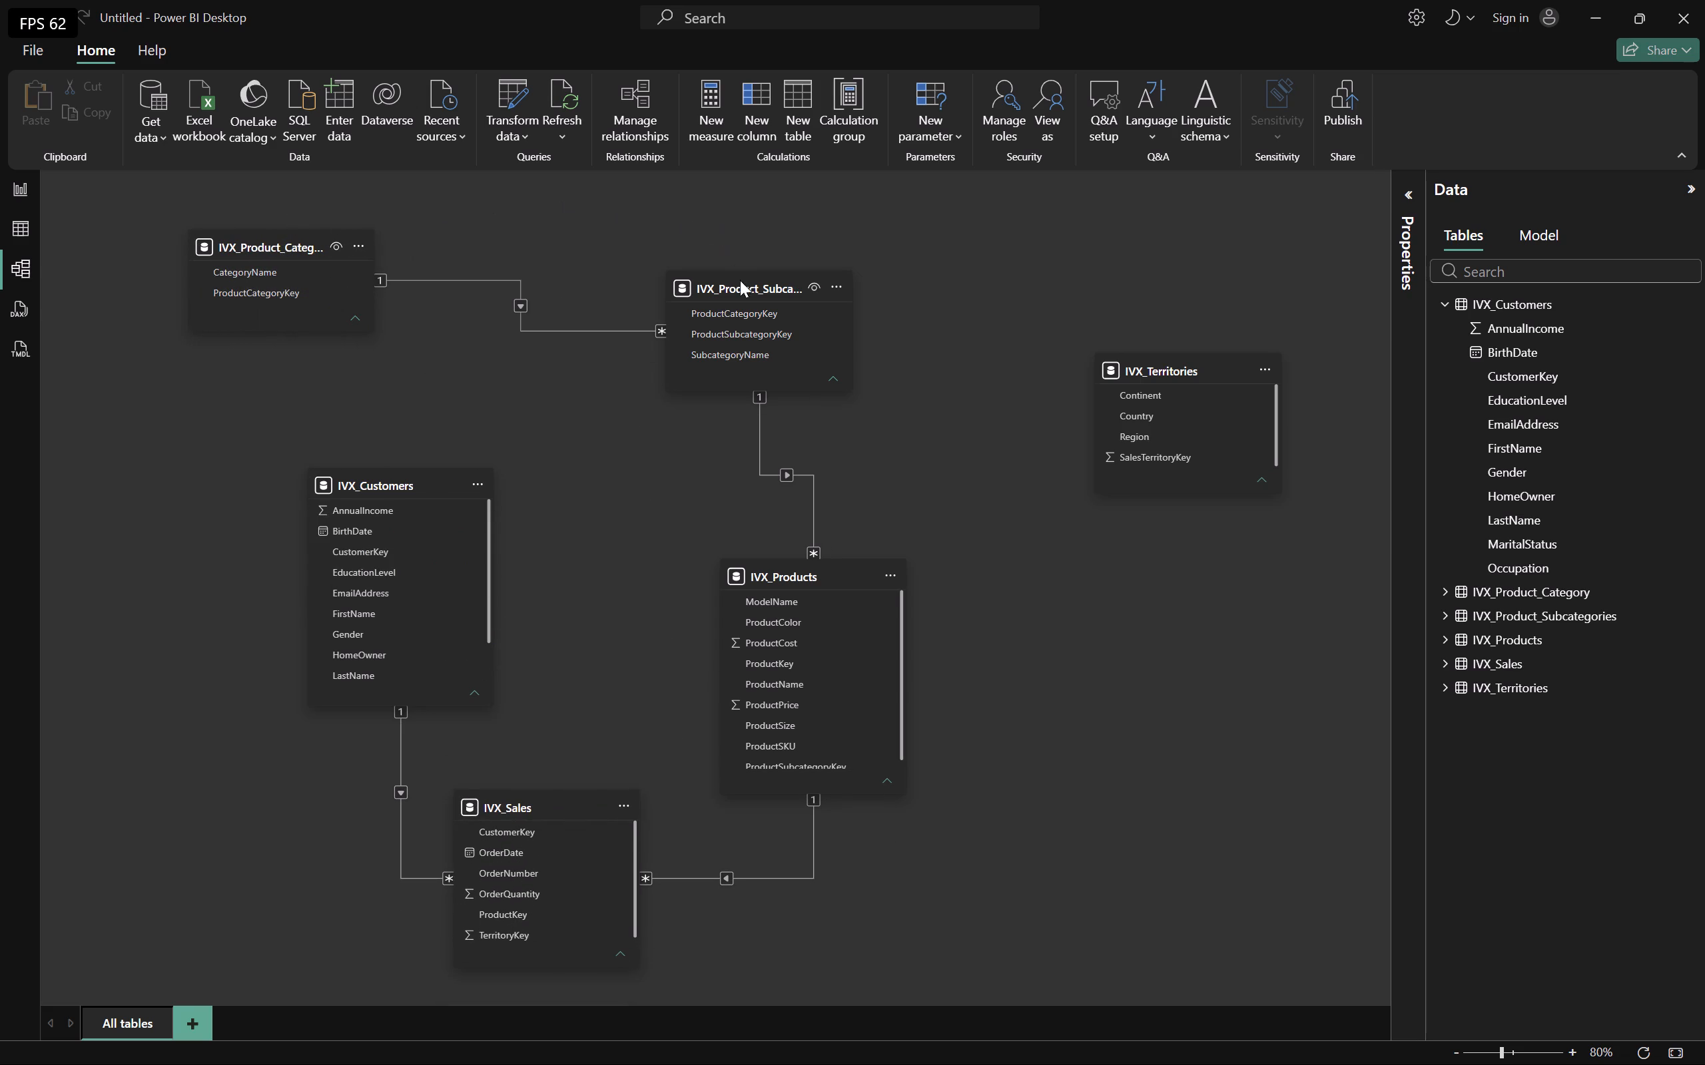
pyautogui.moveTo(743, 282); pyautogui.dragTo(217, 483)
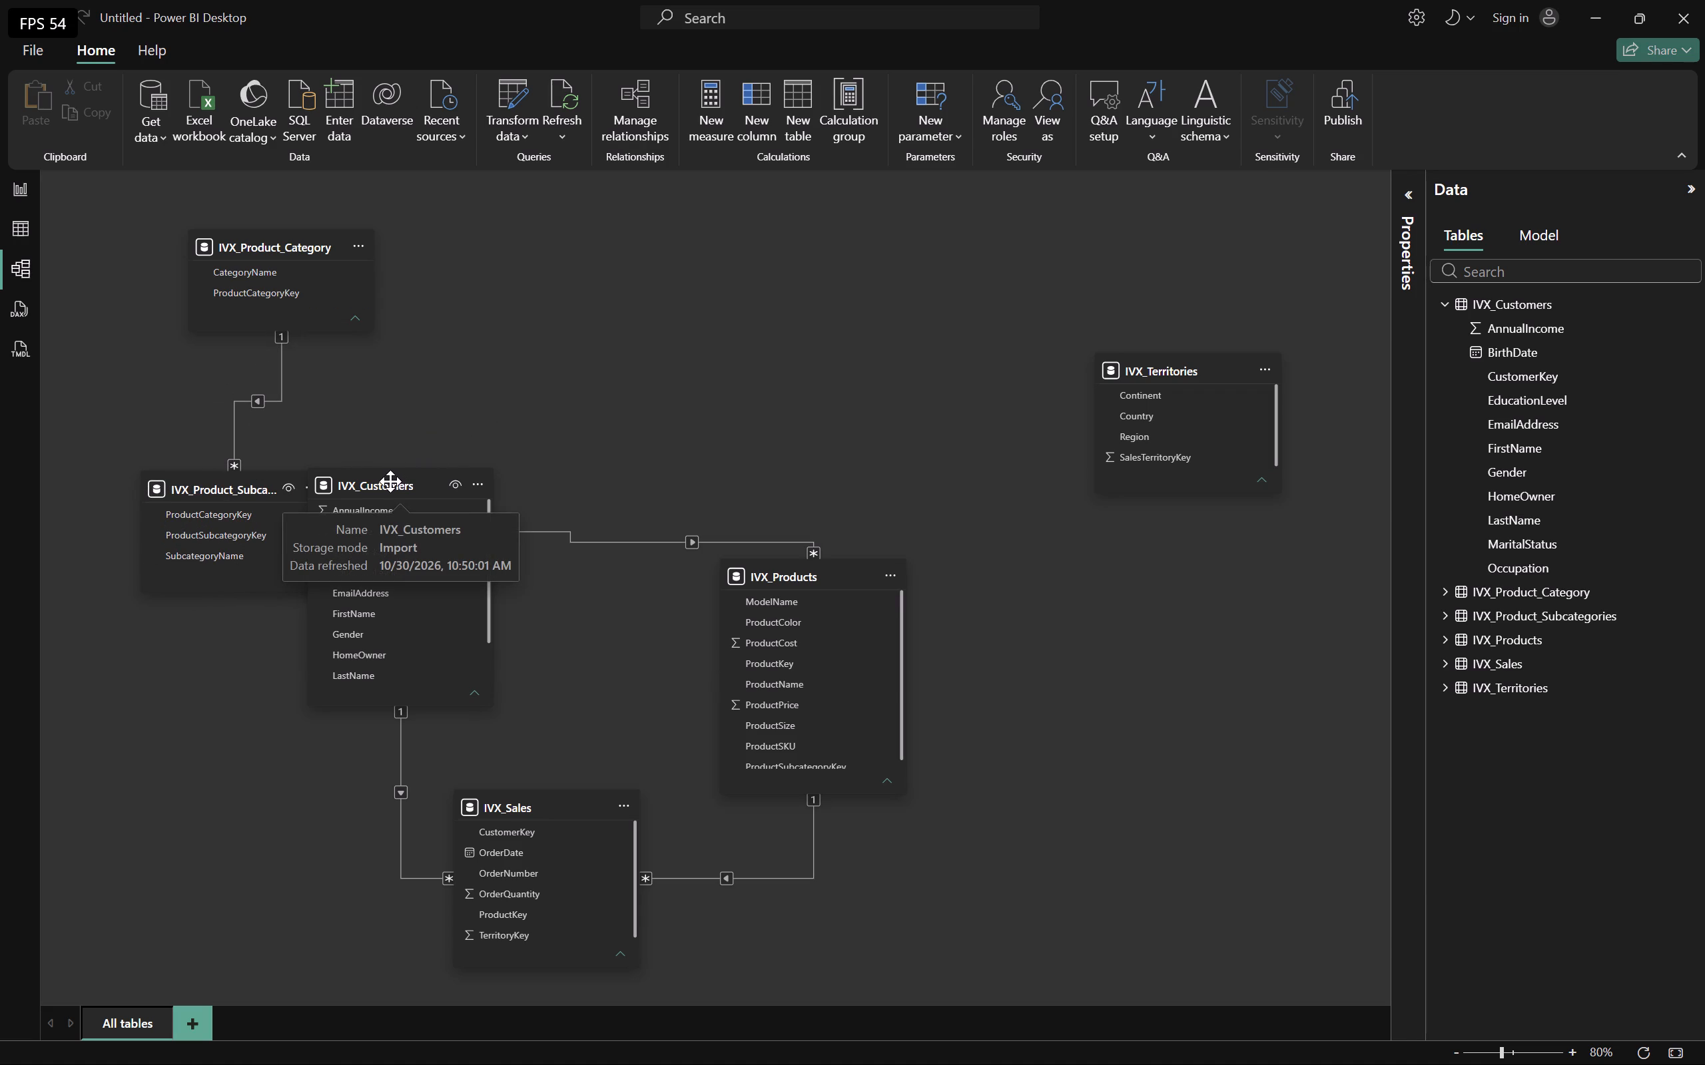
pyautogui.moveTo(390, 482); pyautogui.dragTo(947, 563)
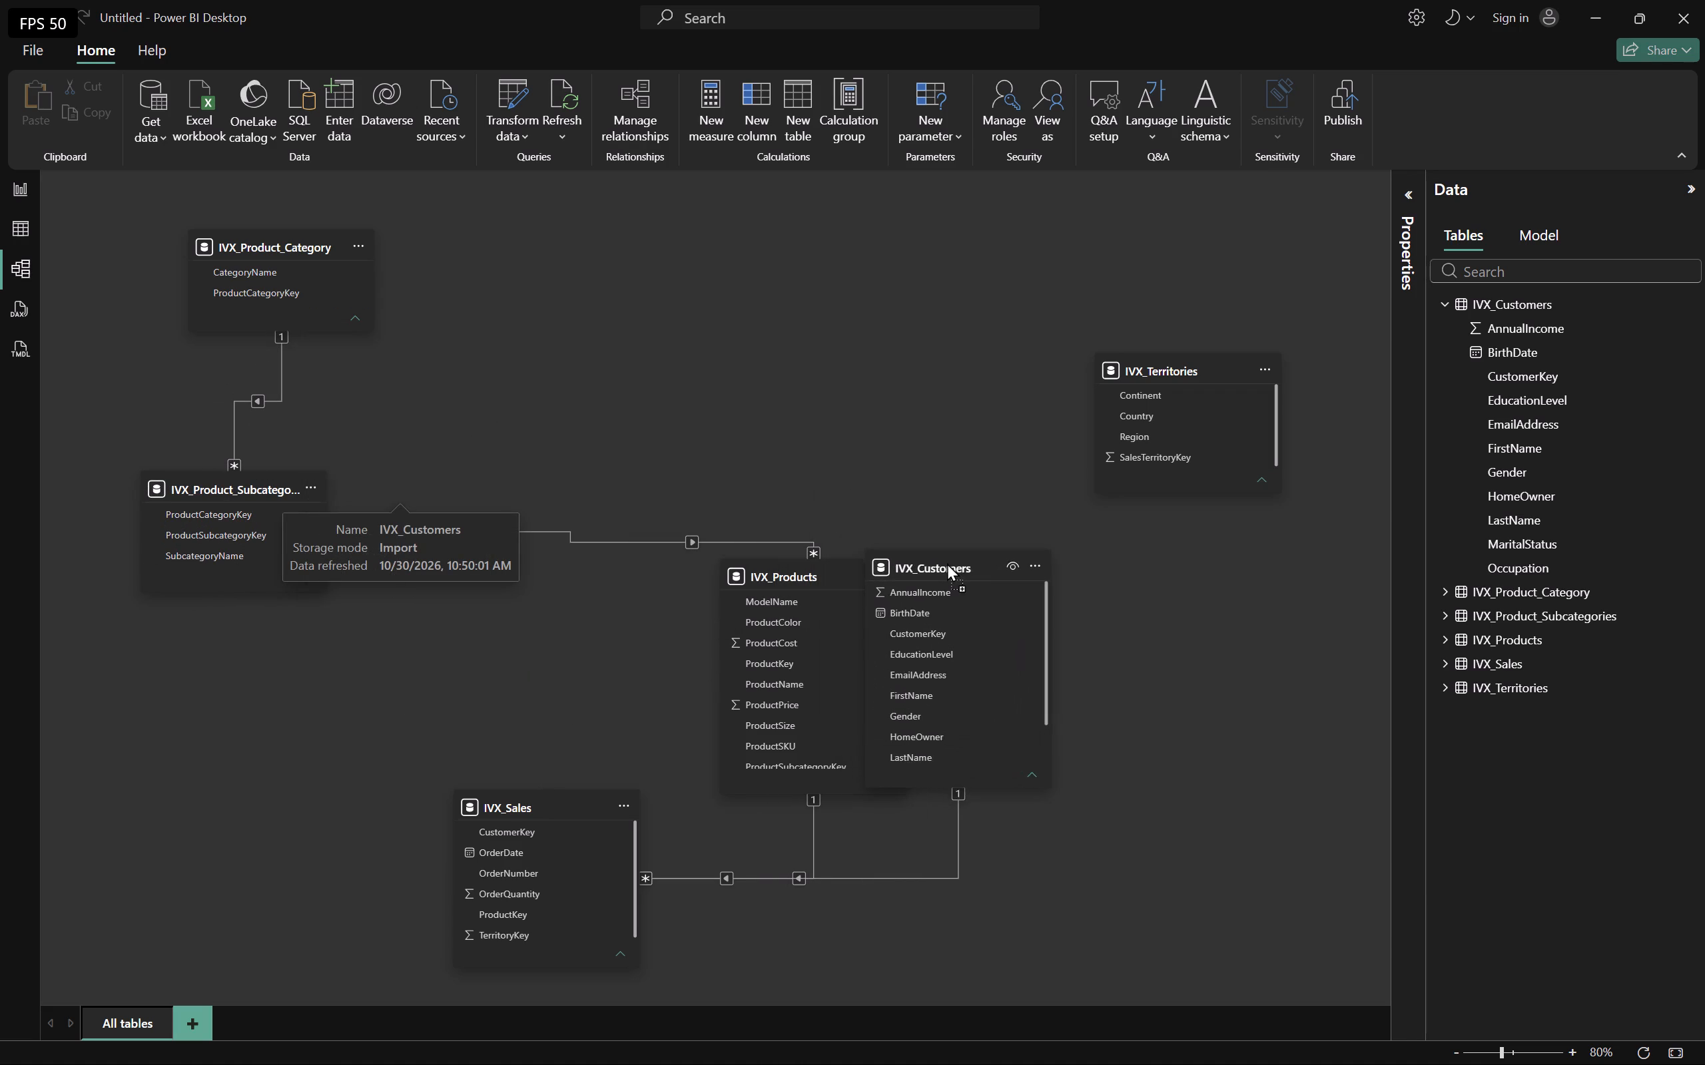
pyautogui.moveTo(947, 563); pyautogui.dragTo(1103, 610)
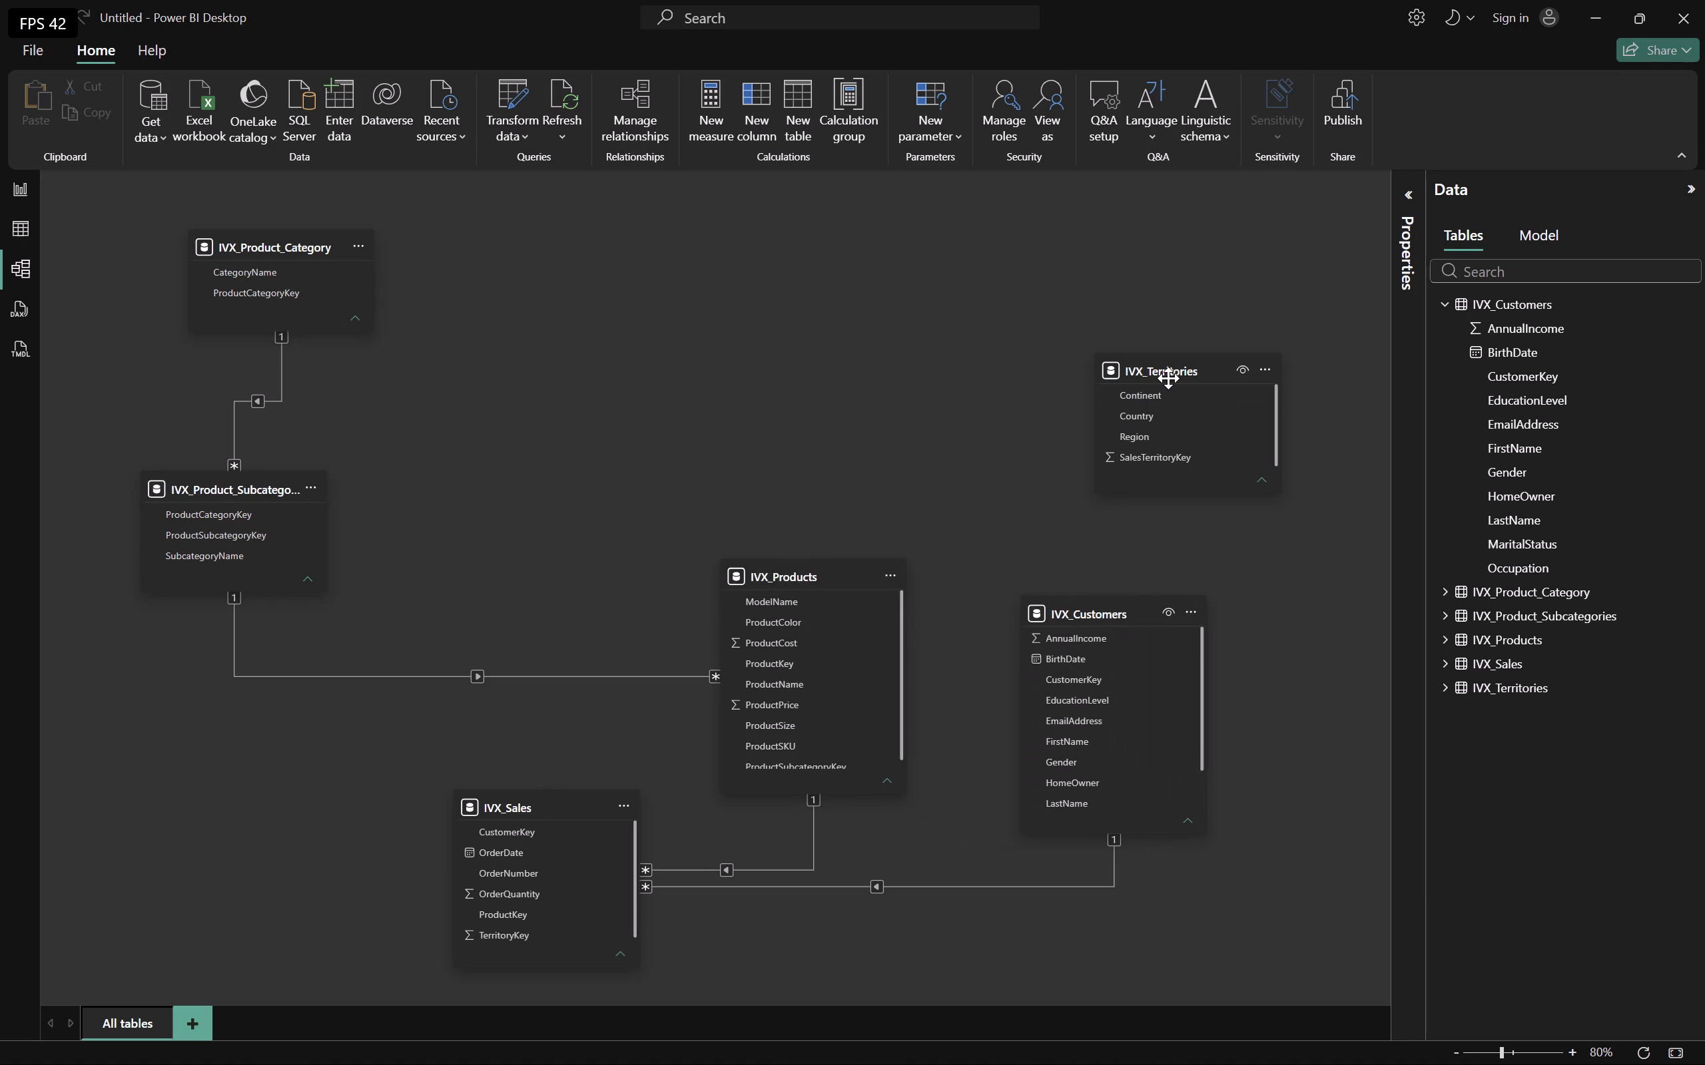
# Line up IVX_Territories and IVX_Sales beside each other in the diagram's upper row, with IVX_Sales above IVX_Products and IVX_Customers.
pyautogui.moveTo(1168, 378); pyautogui.dragTo(596, 279)
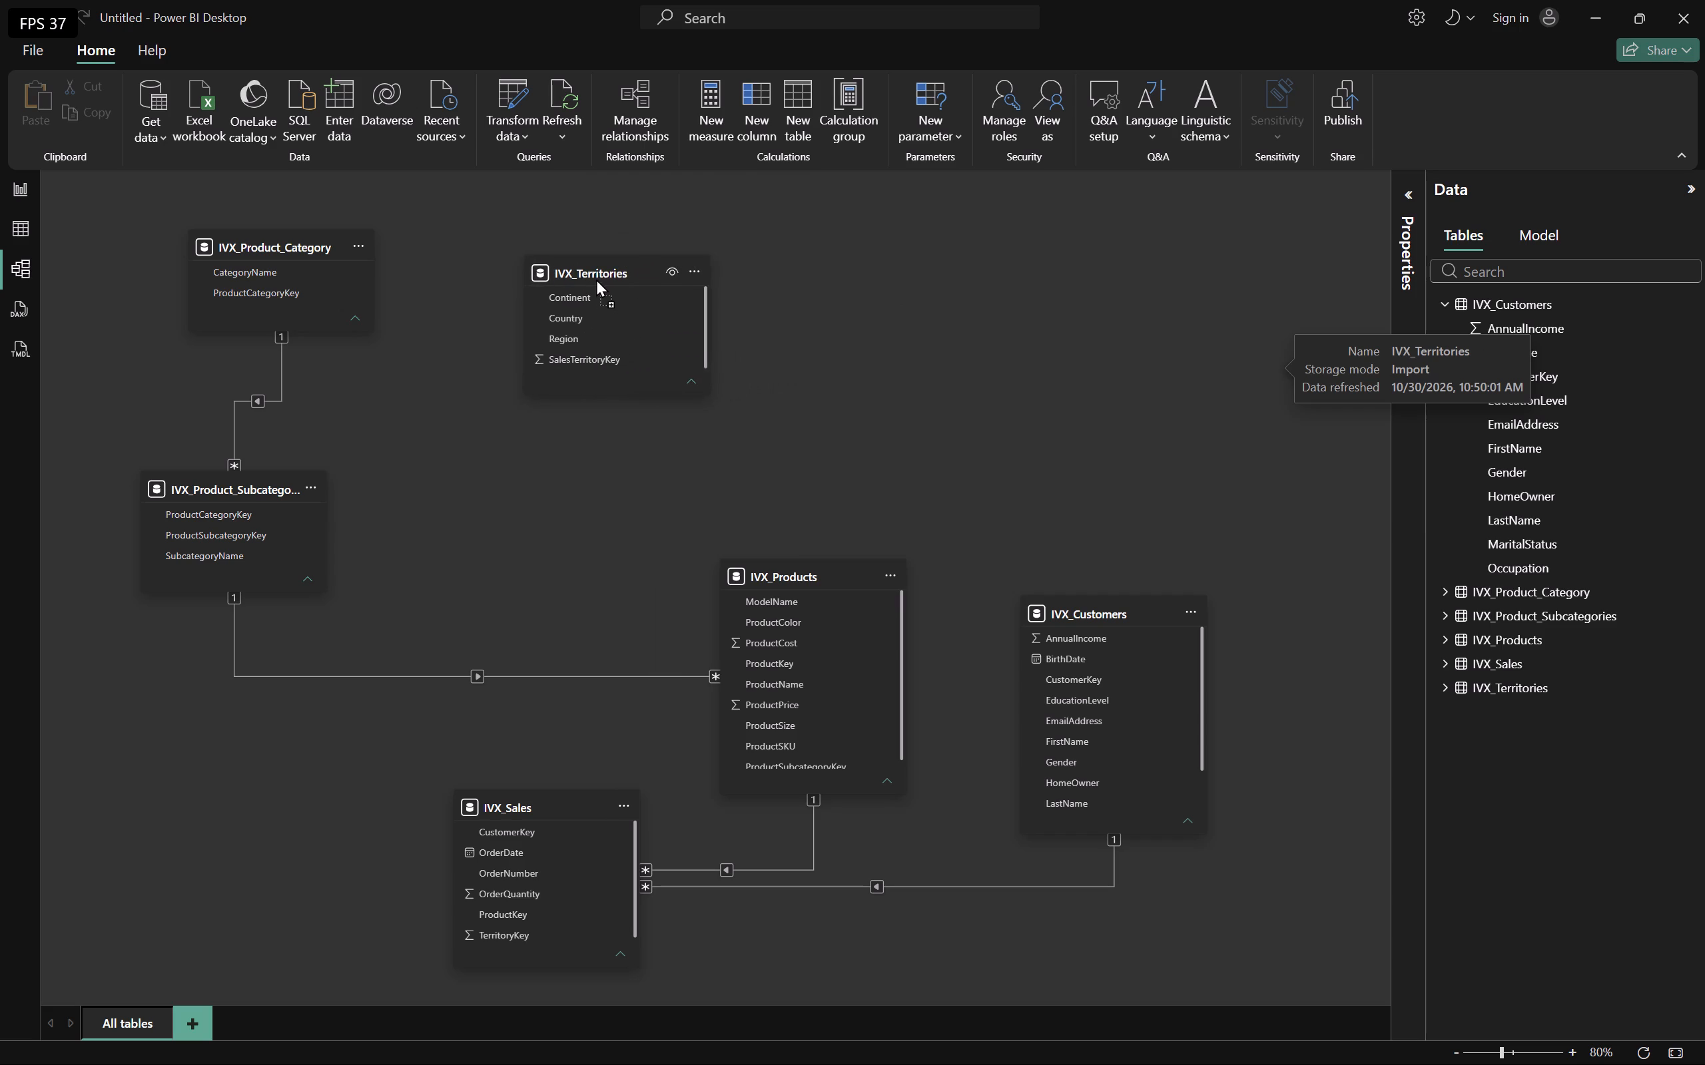
pyautogui.moveTo(596, 279); pyautogui.dragTo(596, 270)
pyautogui.moveTo(537, 812); pyautogui.dragTo(842, 361)
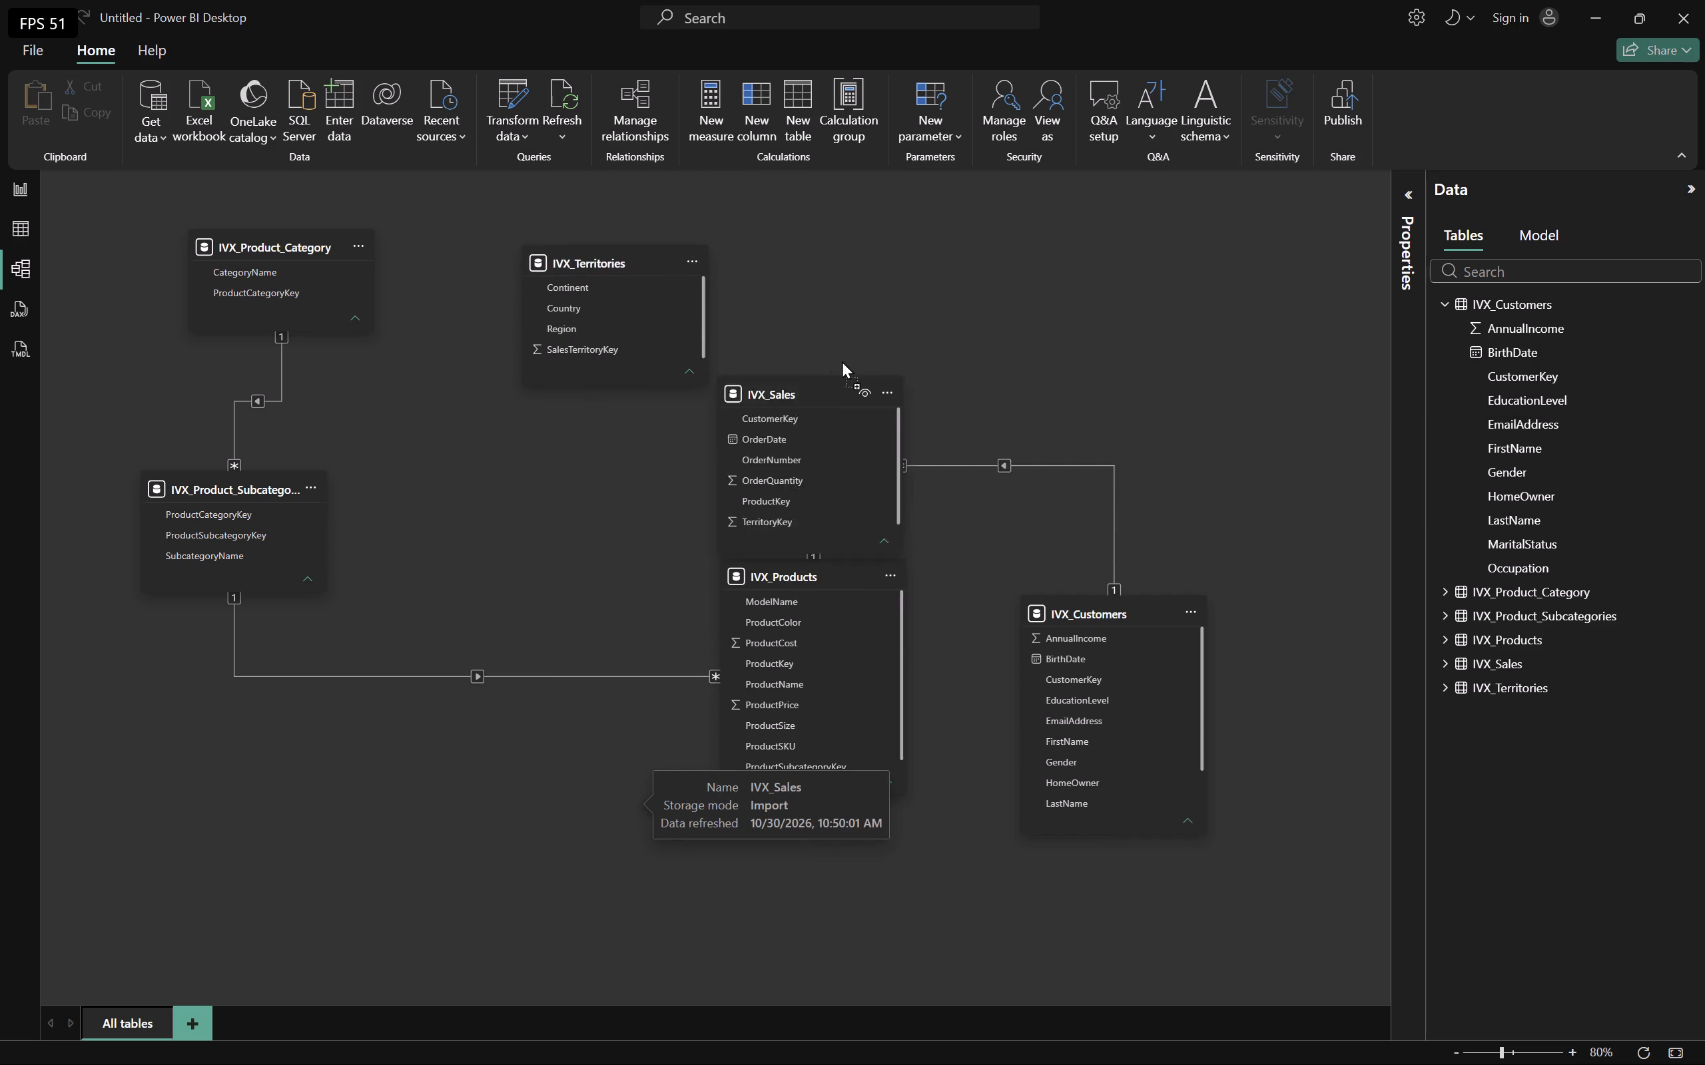
pyautogui.moveTo(842, 361); pyautogui.dragTo(878, 294)
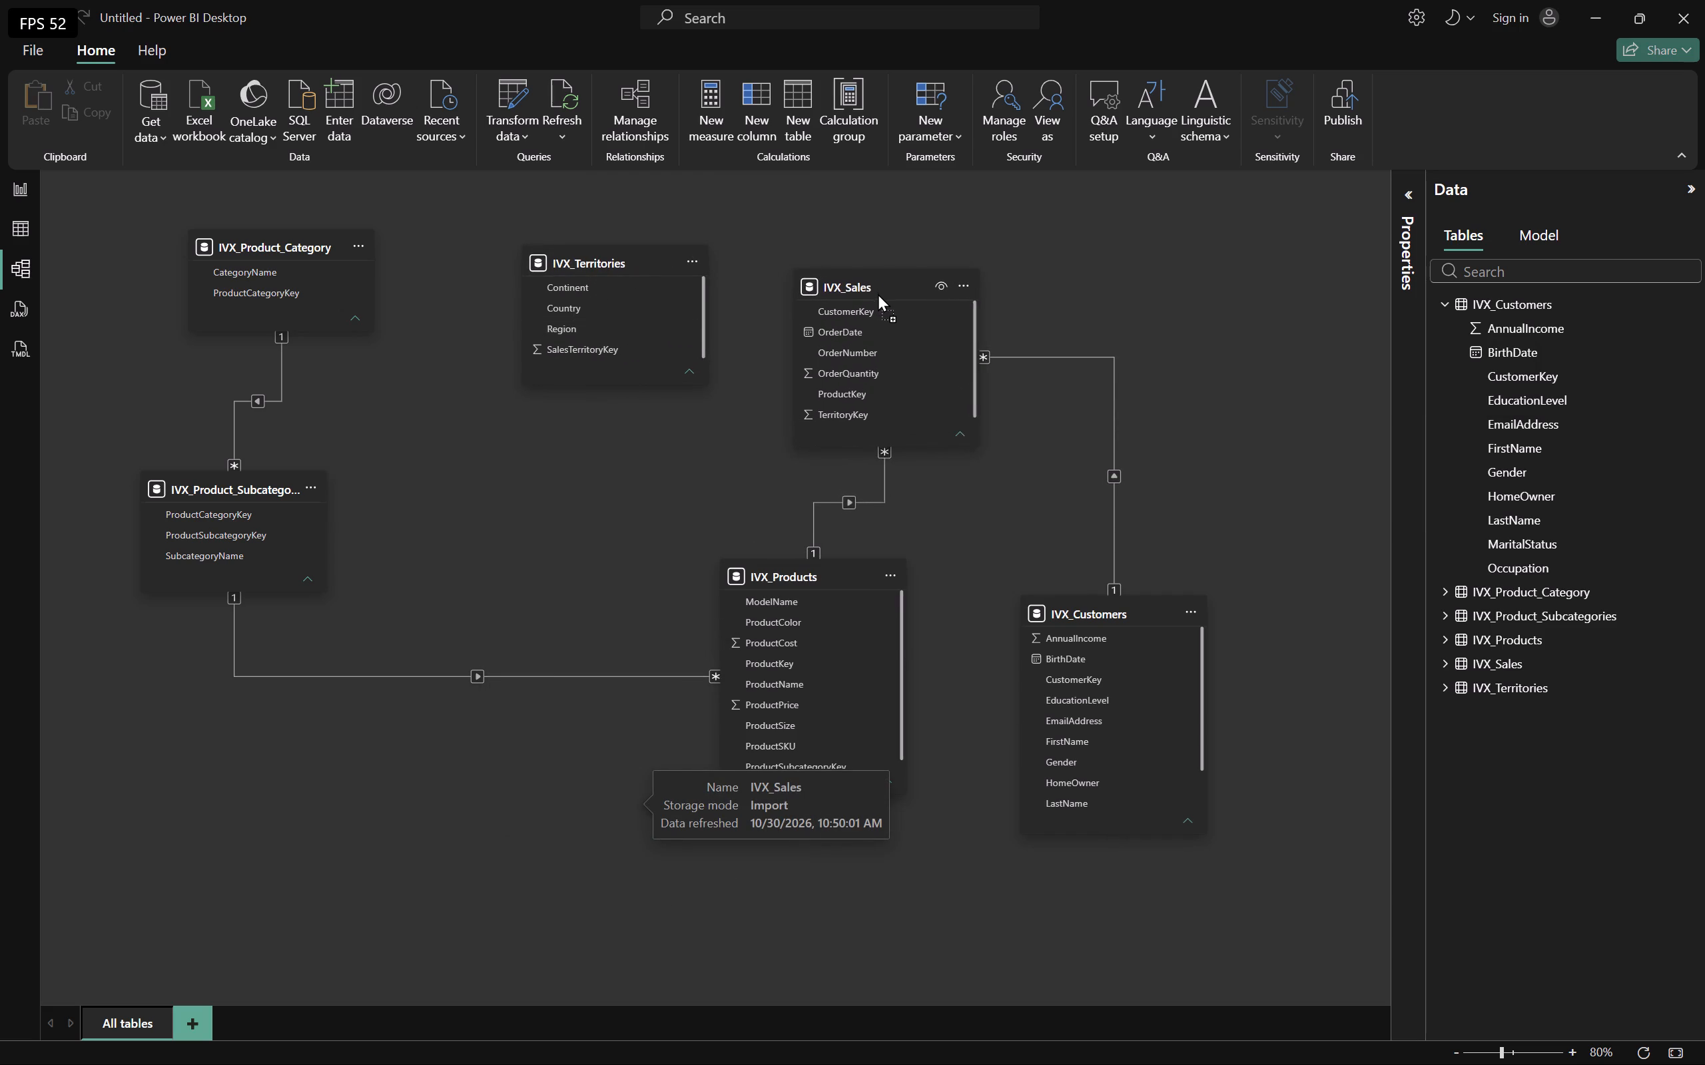
pyautogui.moveTo(878, 294); pyautogui.dragTo(897, 280)
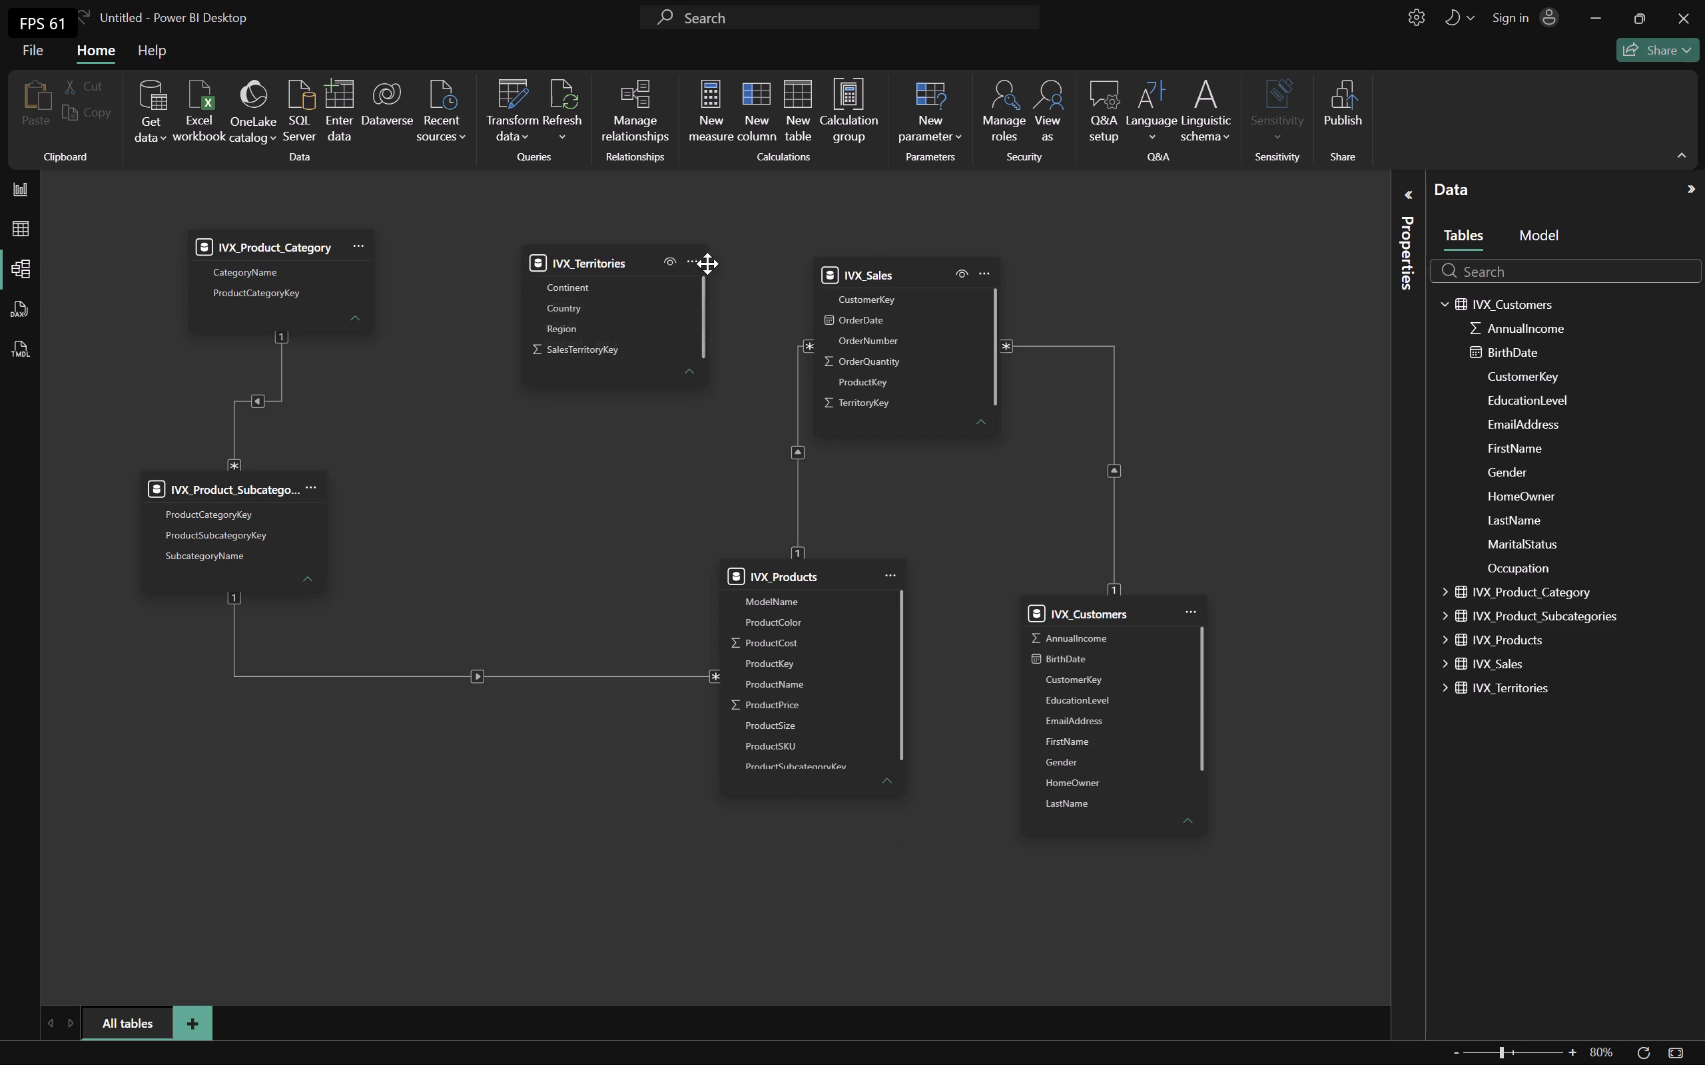
# Create a new relationship from IVX_Sales TerritoryKey to IVX_Territories SalesTerritoryKey.
pyautogui.click(638, 102)
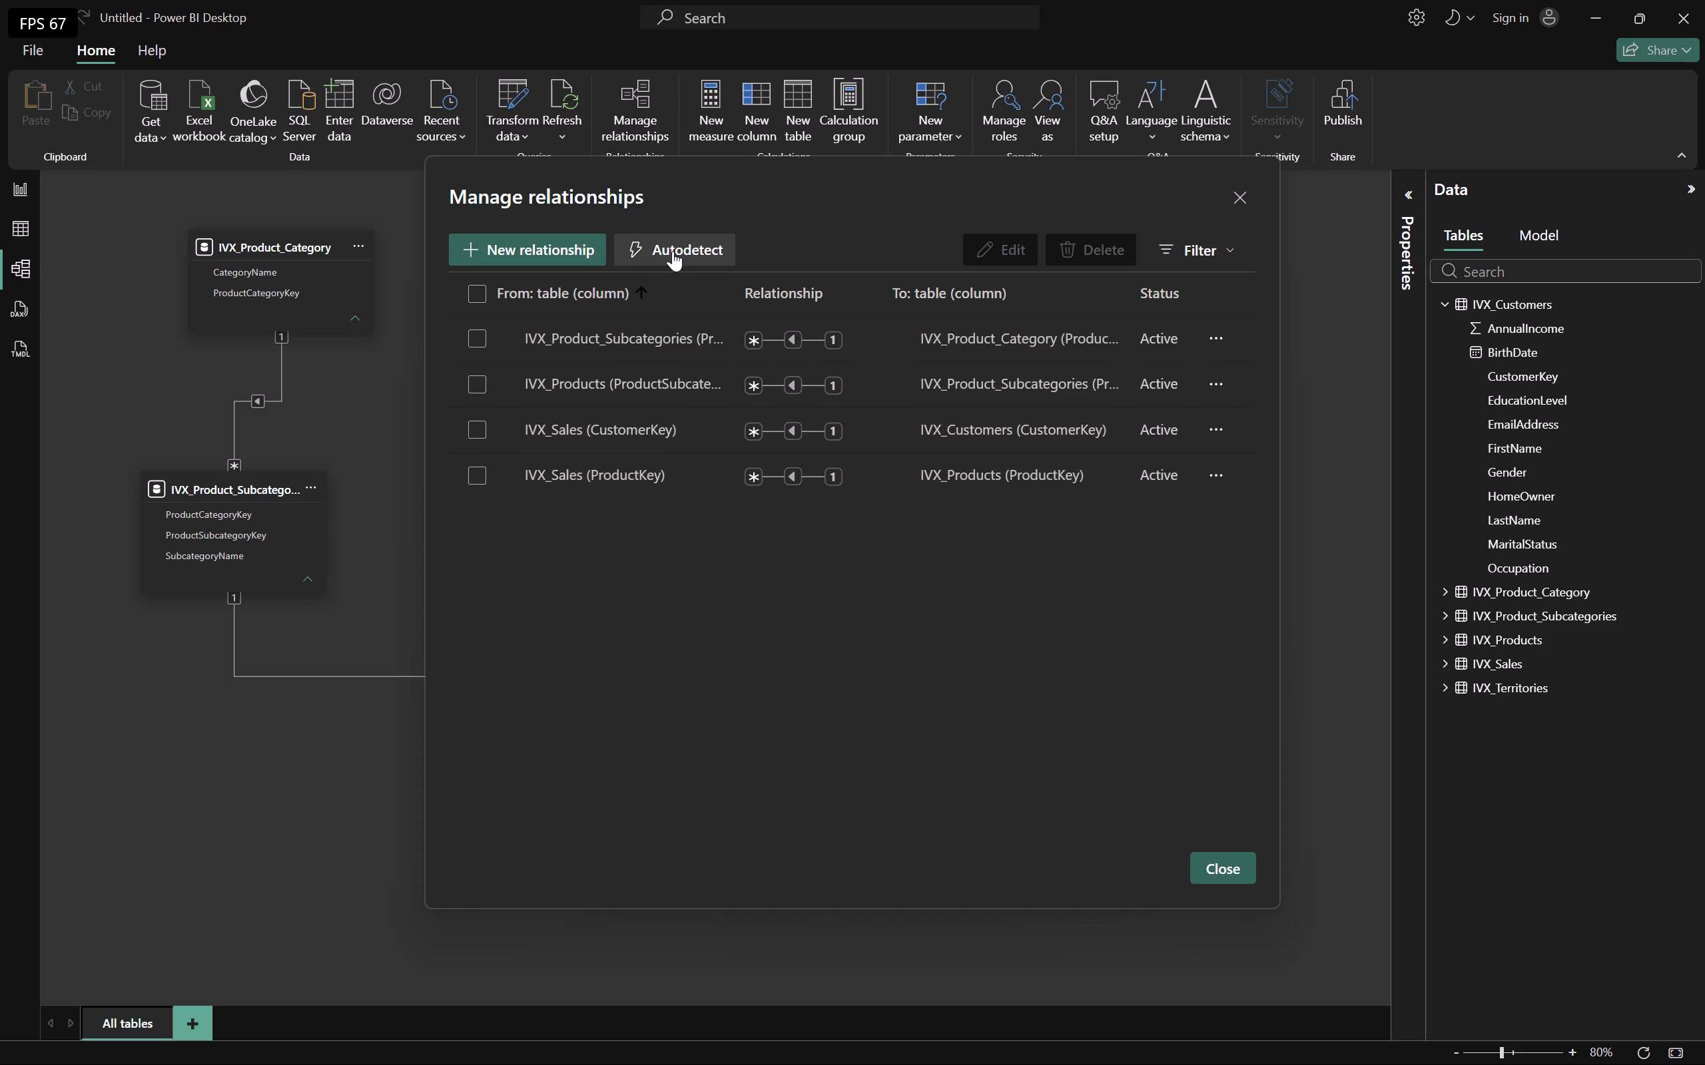
pyautogui.click(559, 253)
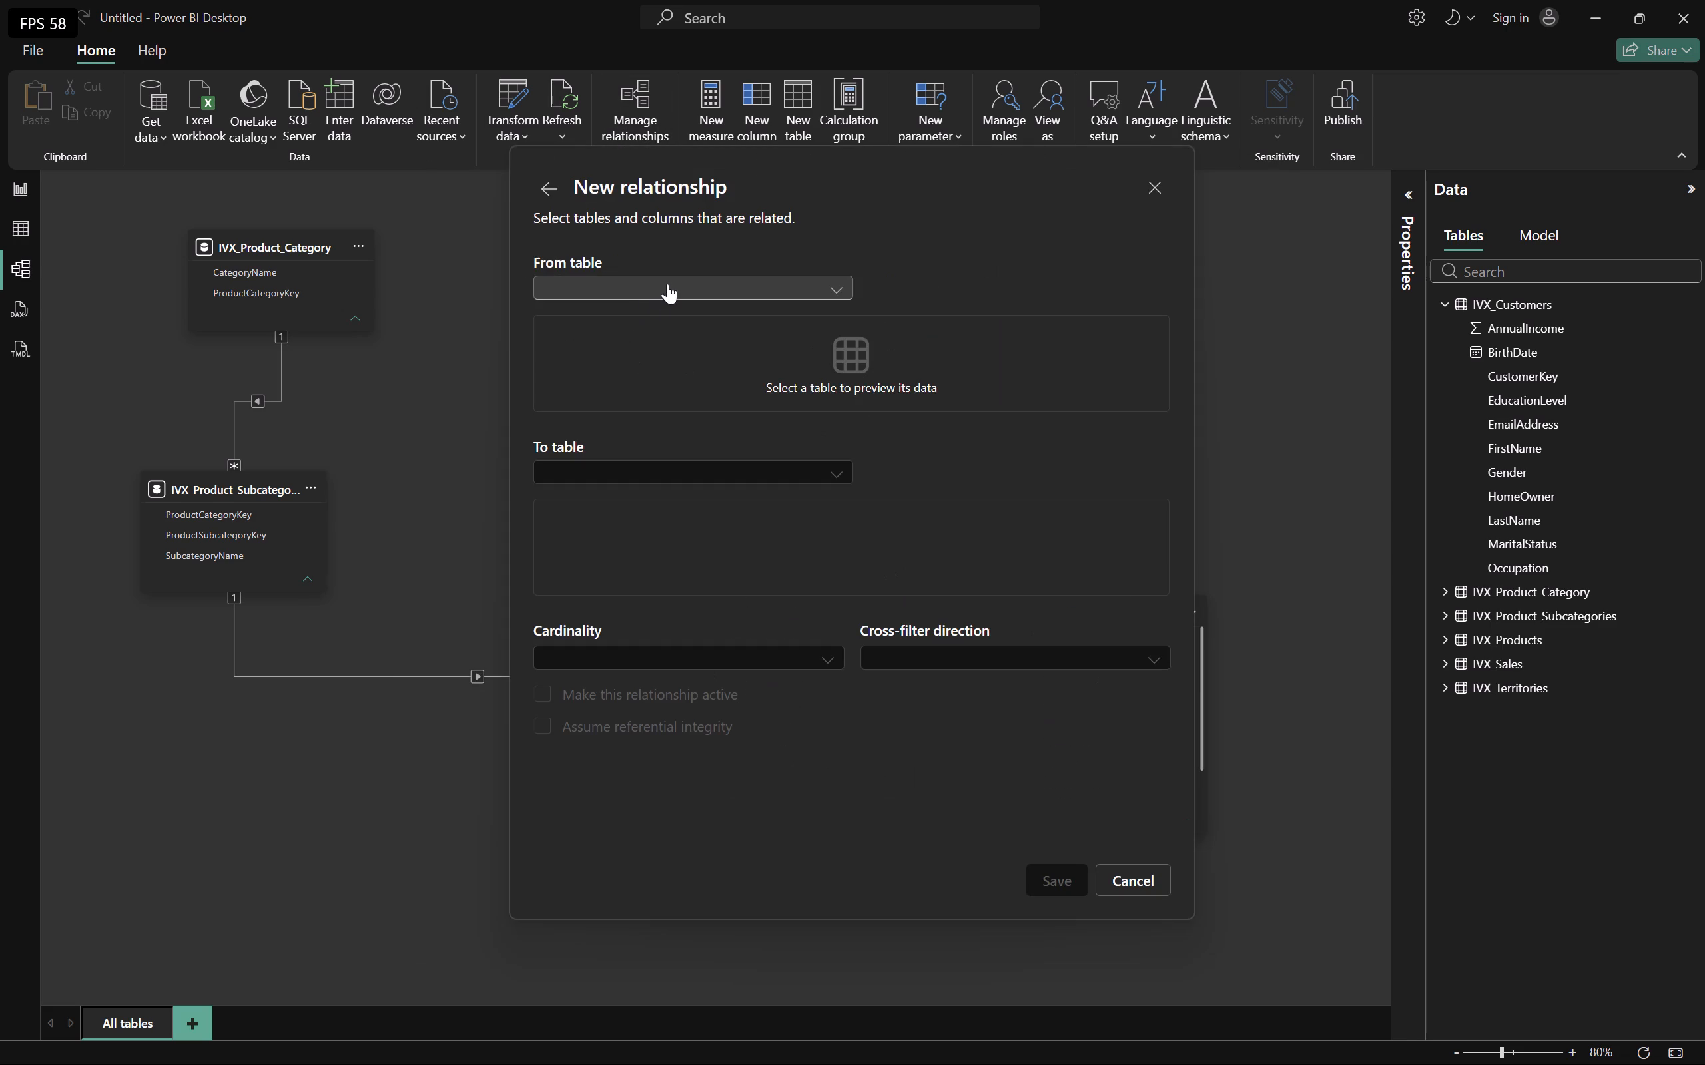
pyautogui.click(667, 284)
pyautogui.click(675, 434)
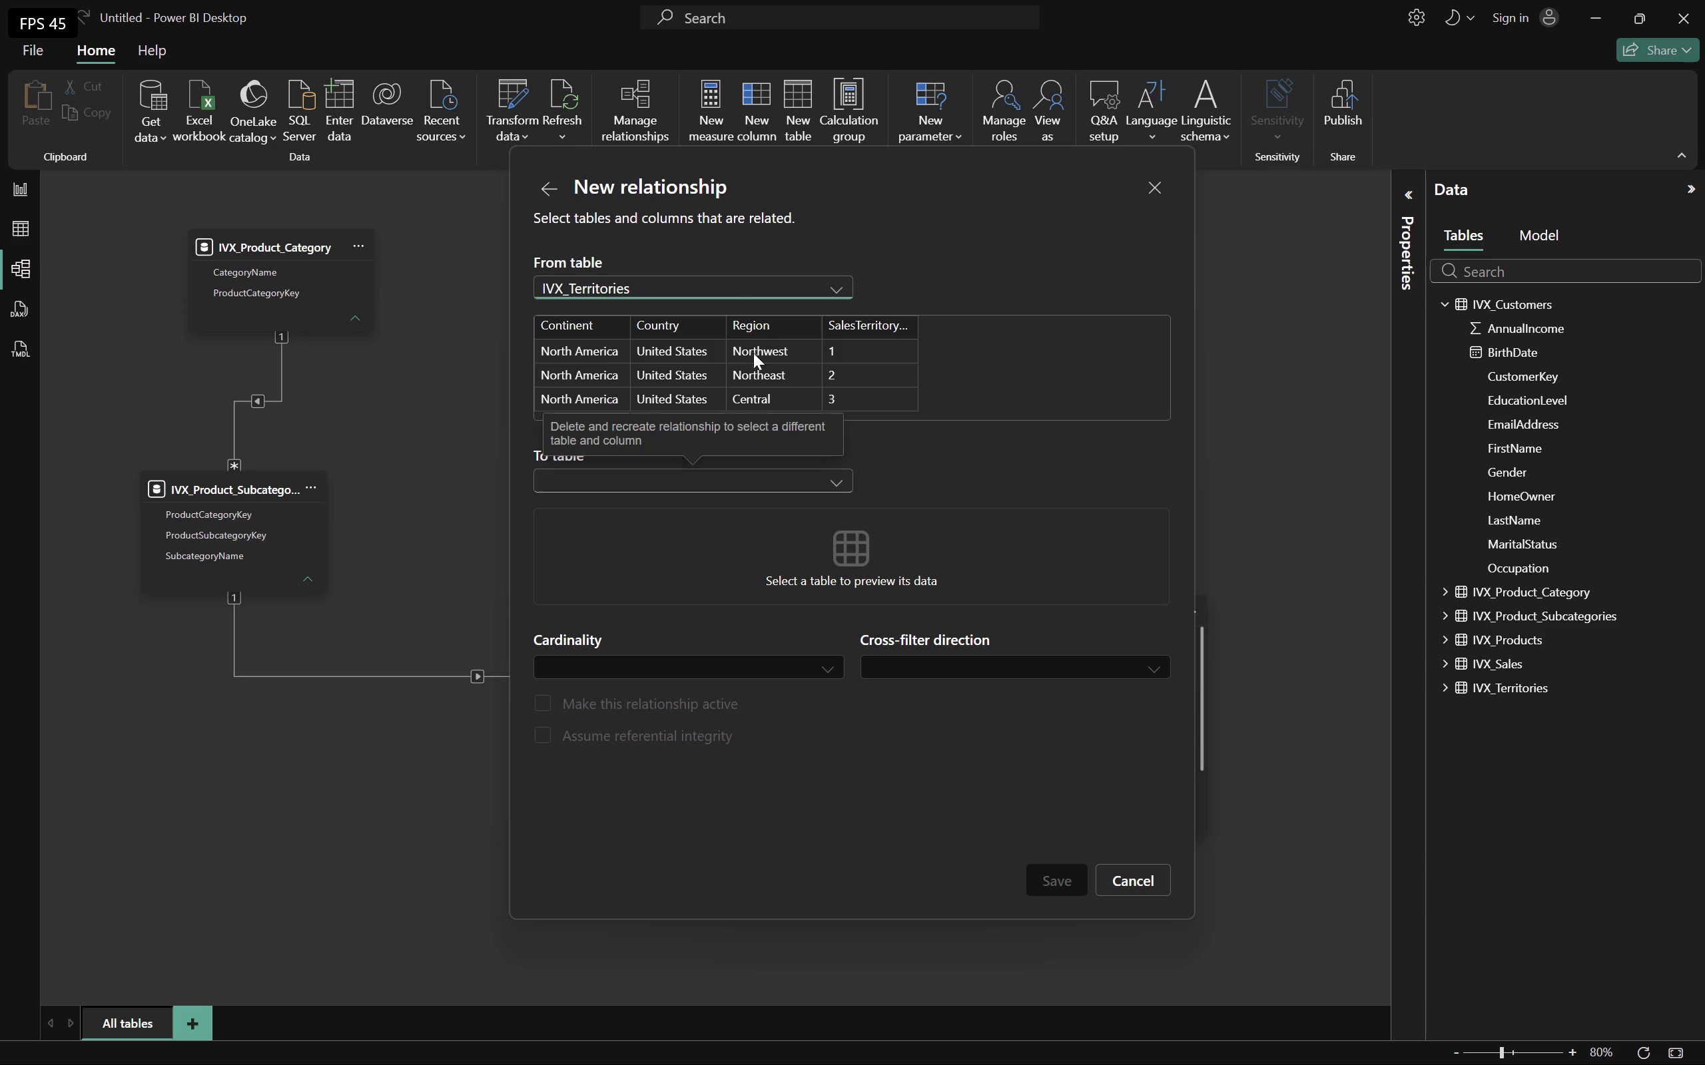
pyautogui.click(756, 289)
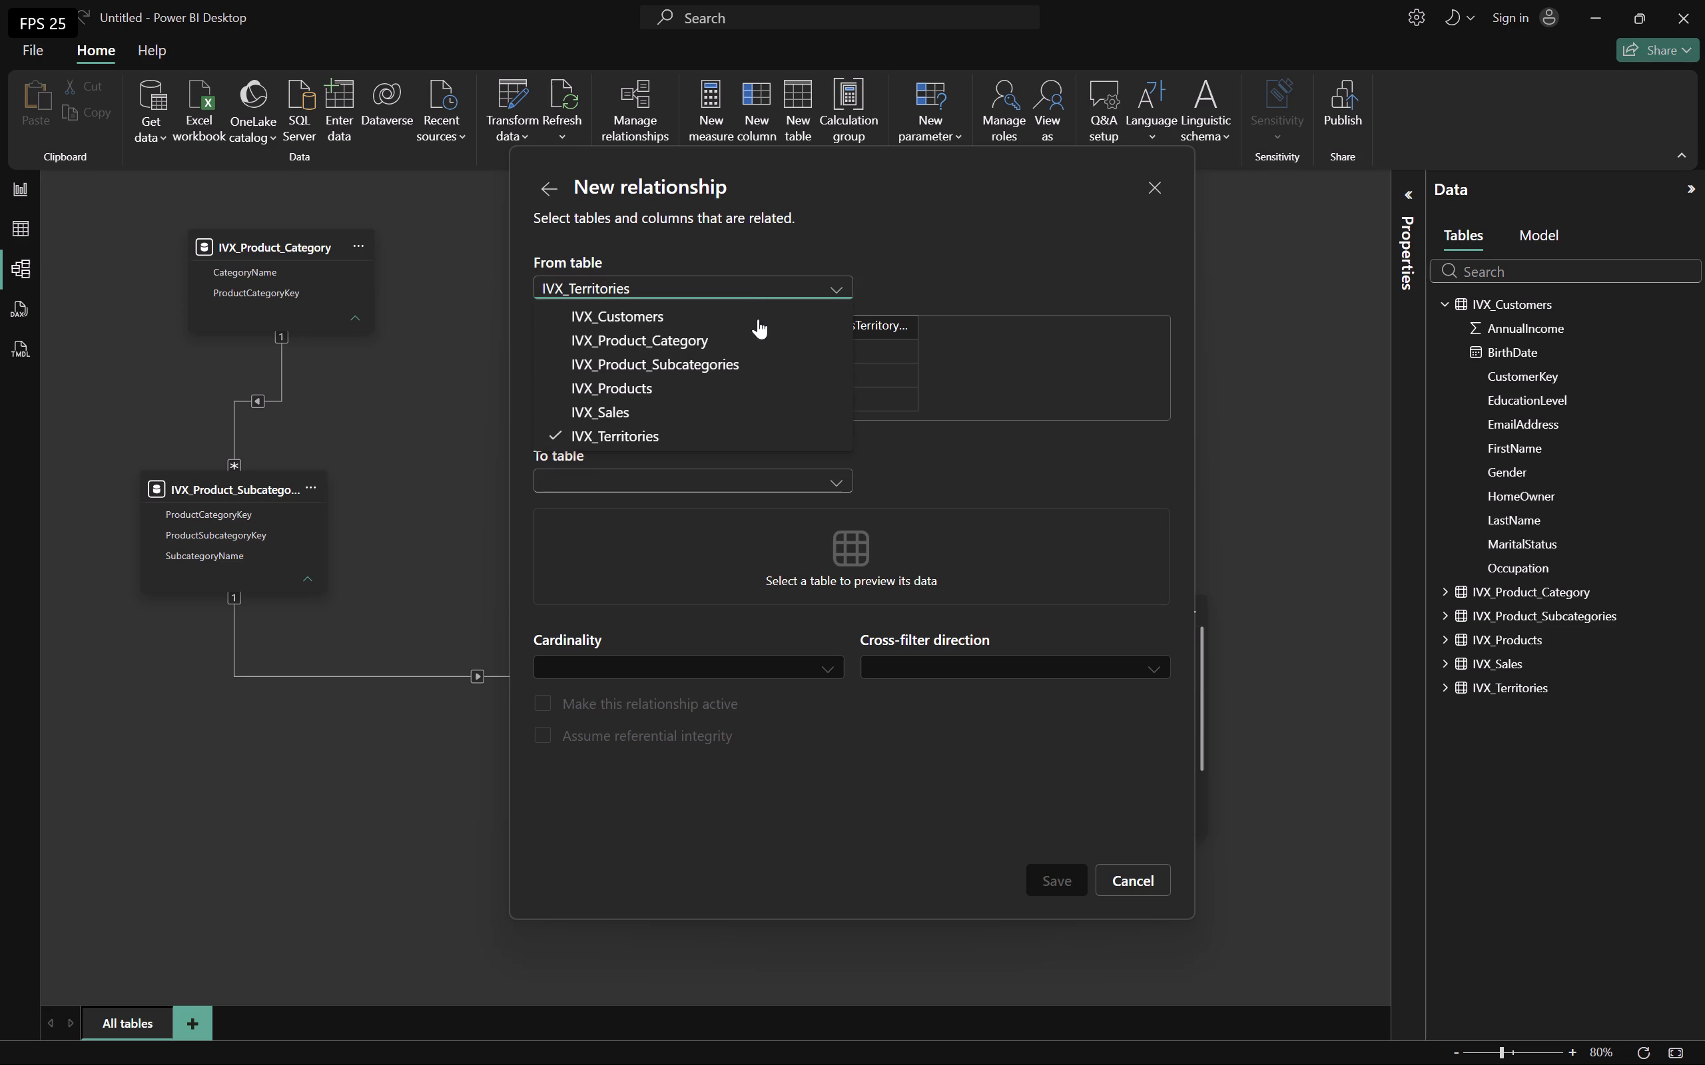
pyautogui.click(717, 402)
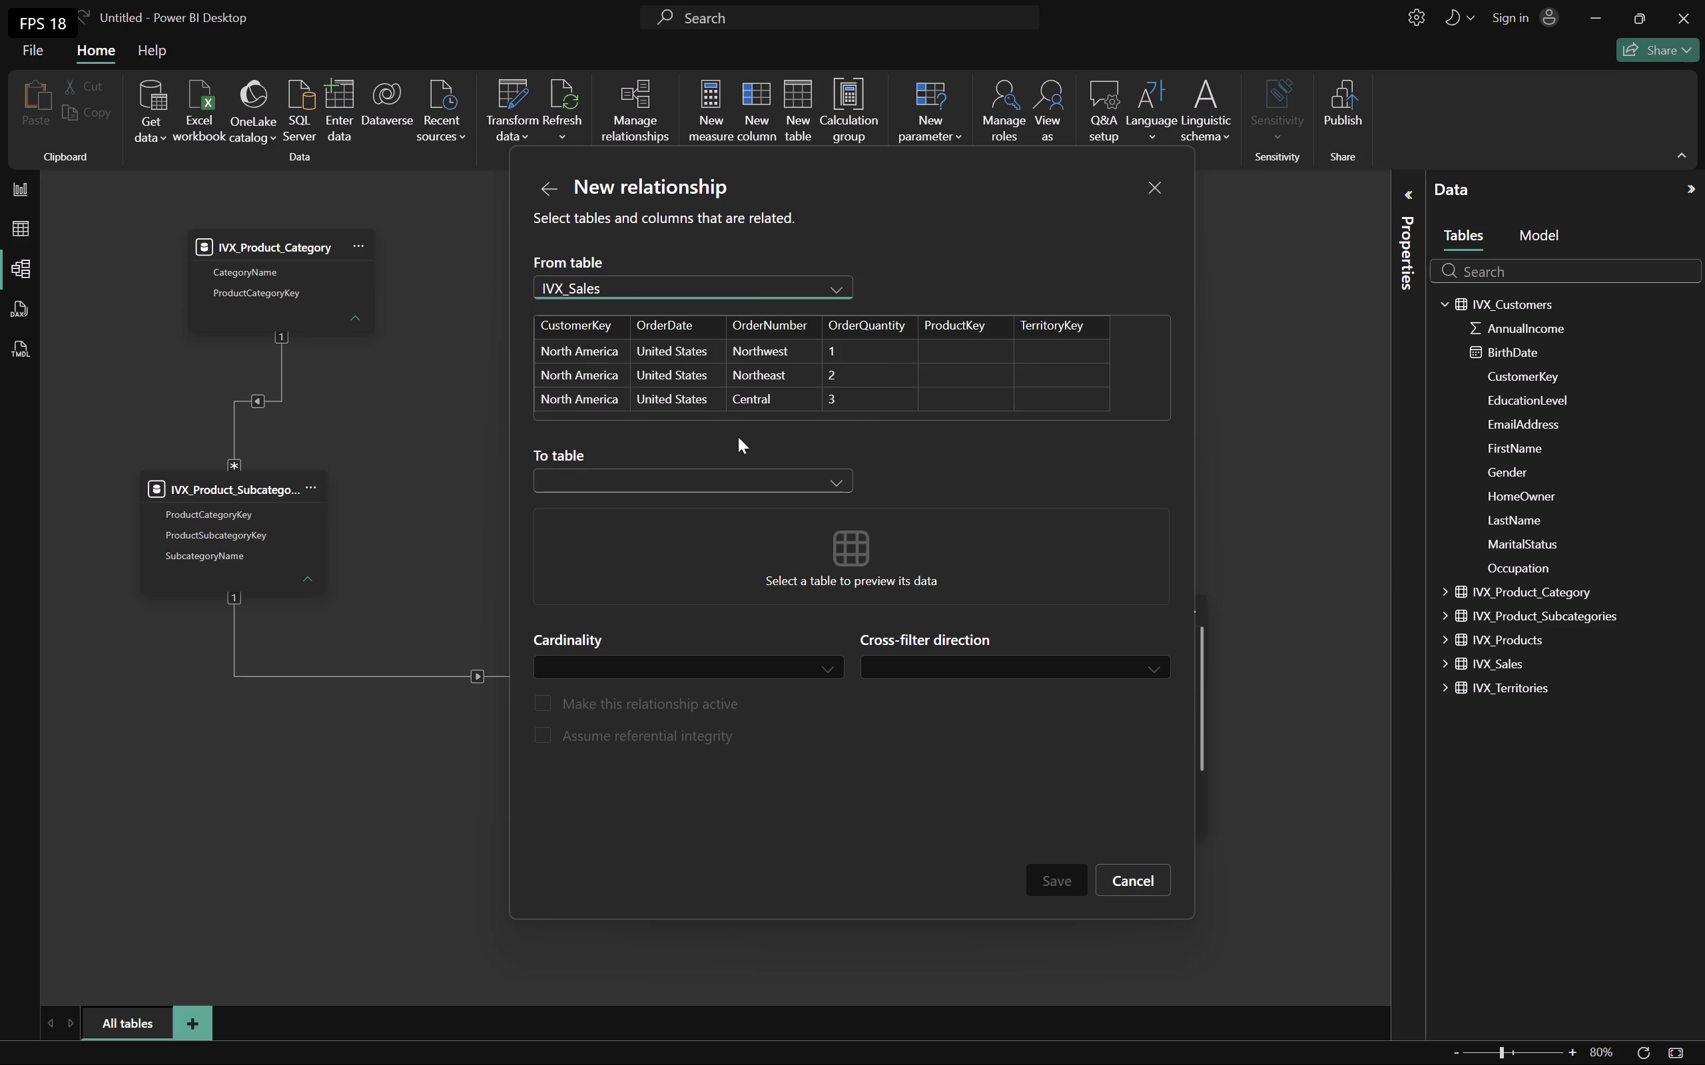
pyautogui.click(703, 487)
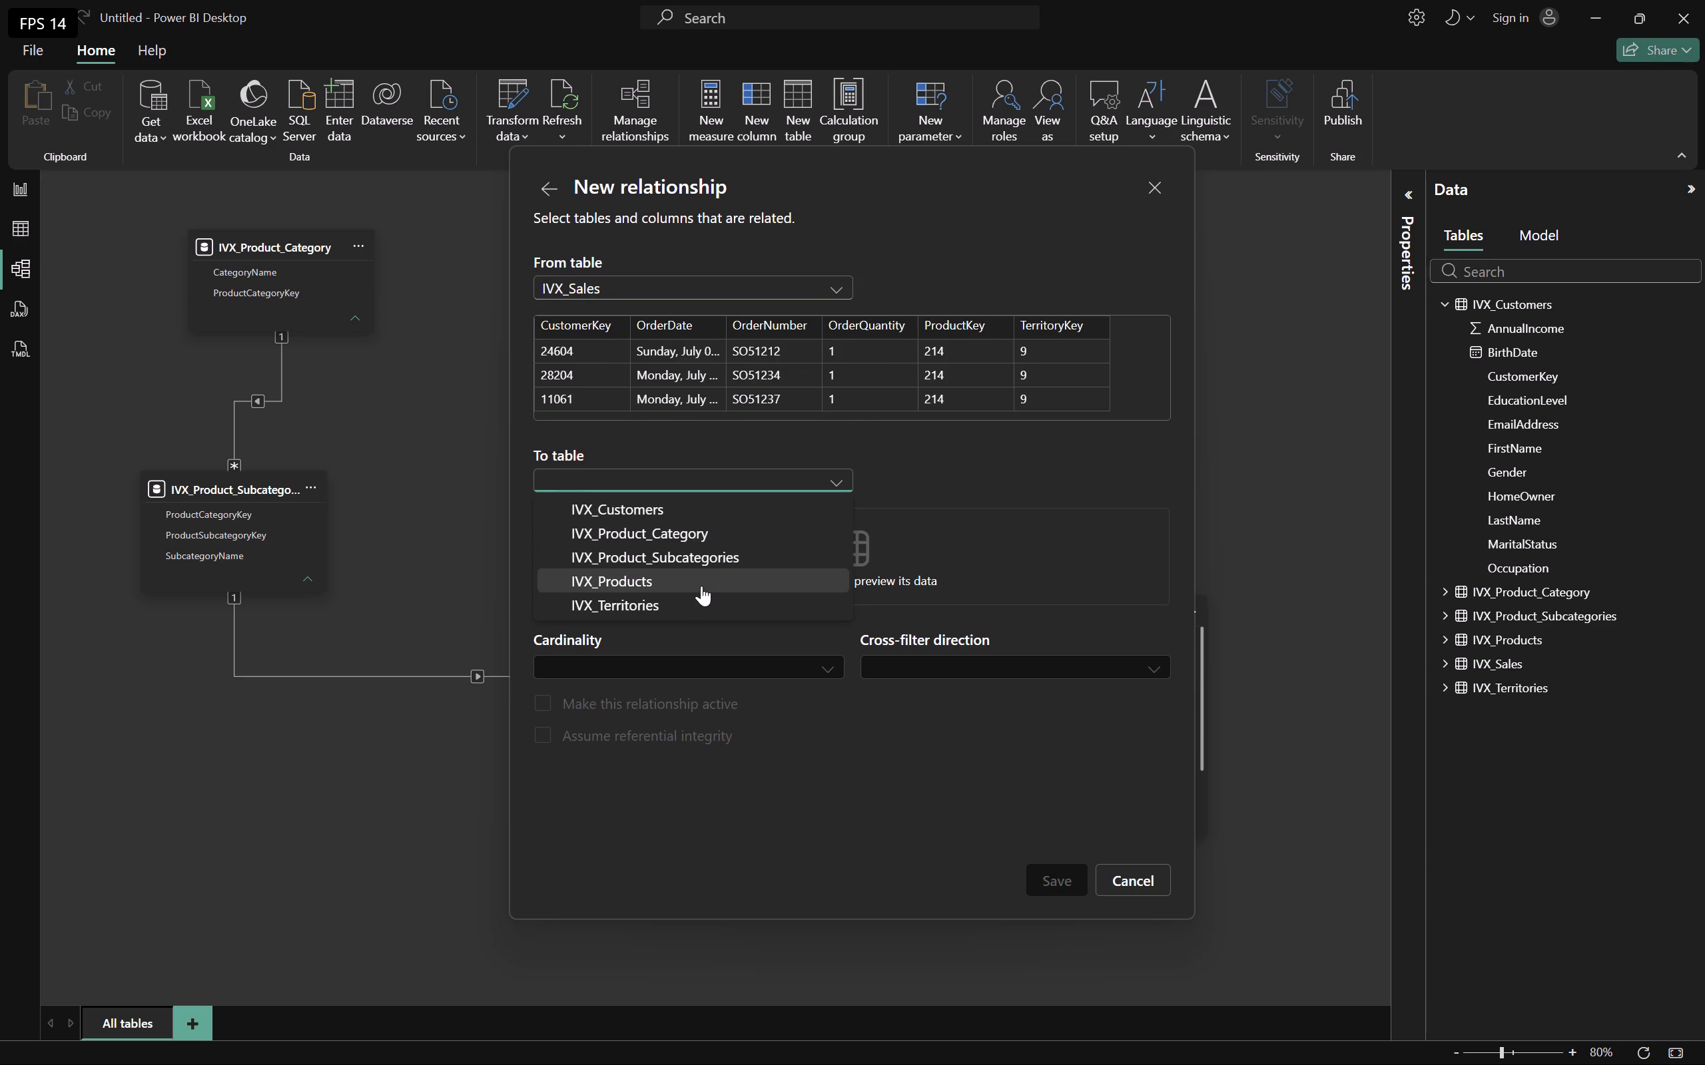
pyautogui.click(701, 598)
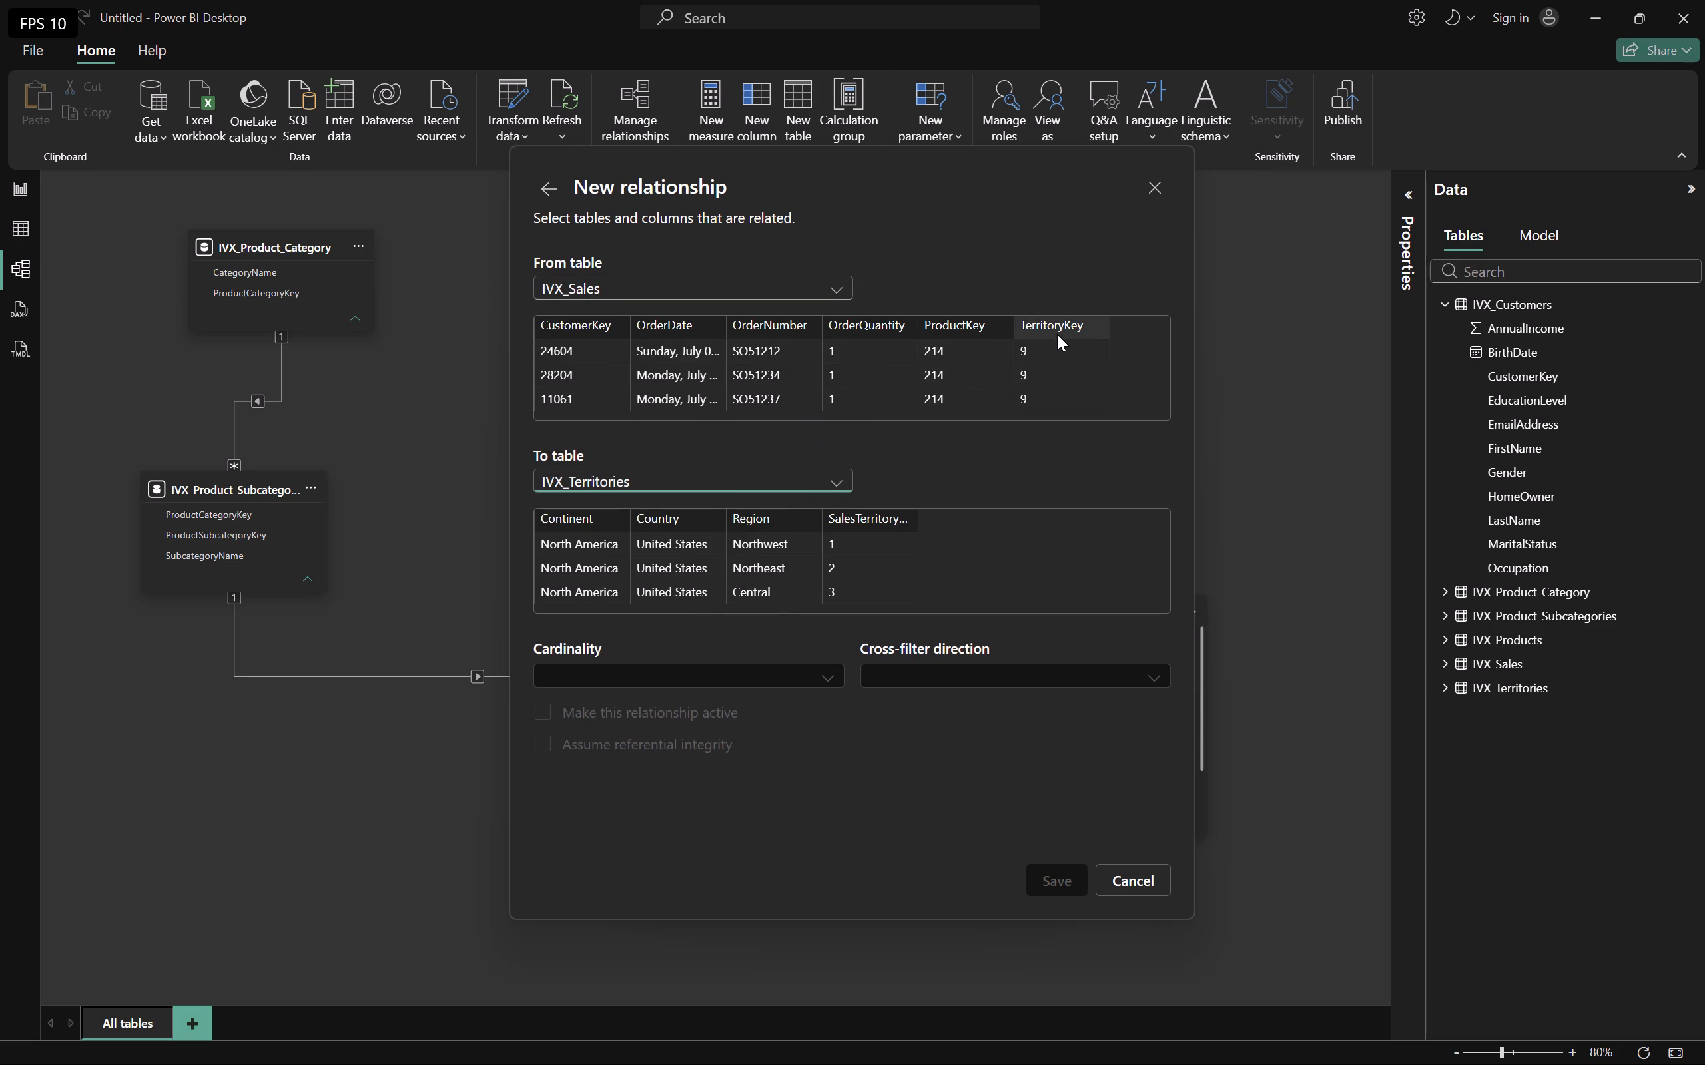
pyautogui.click(1059, 333)
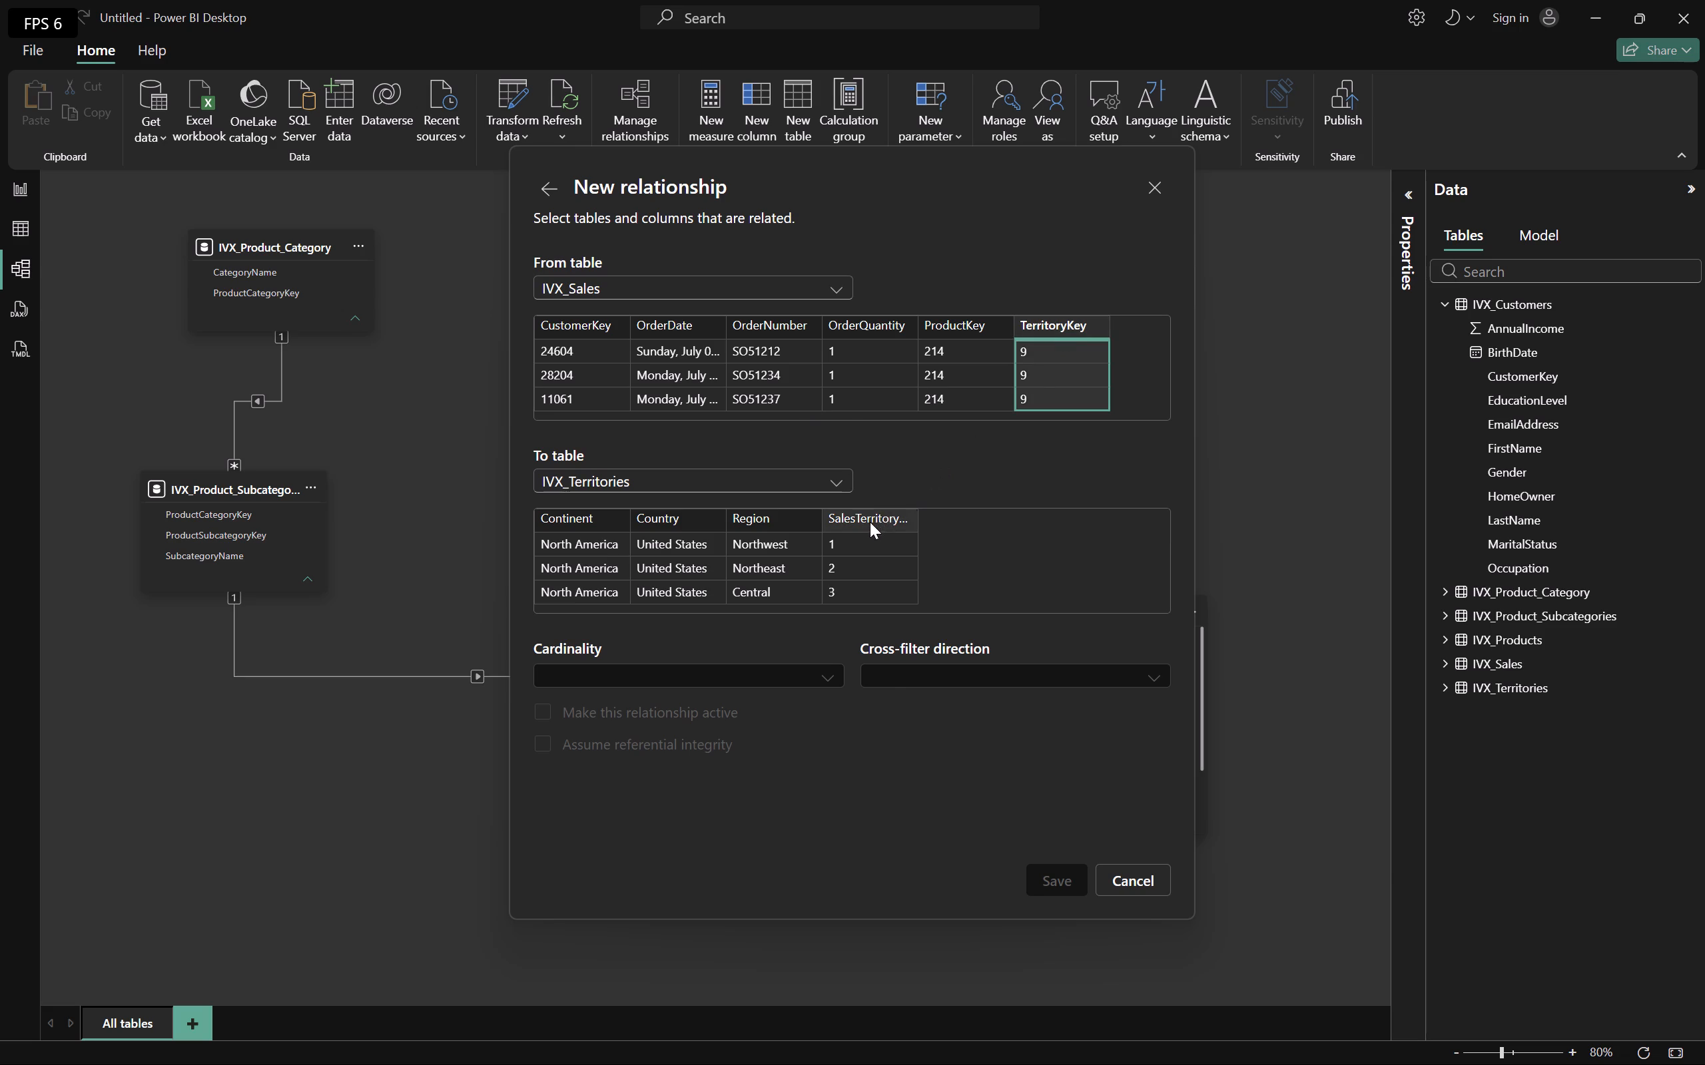
pyautogui.click(870, 522)
pyautogui.click(1048, 871)
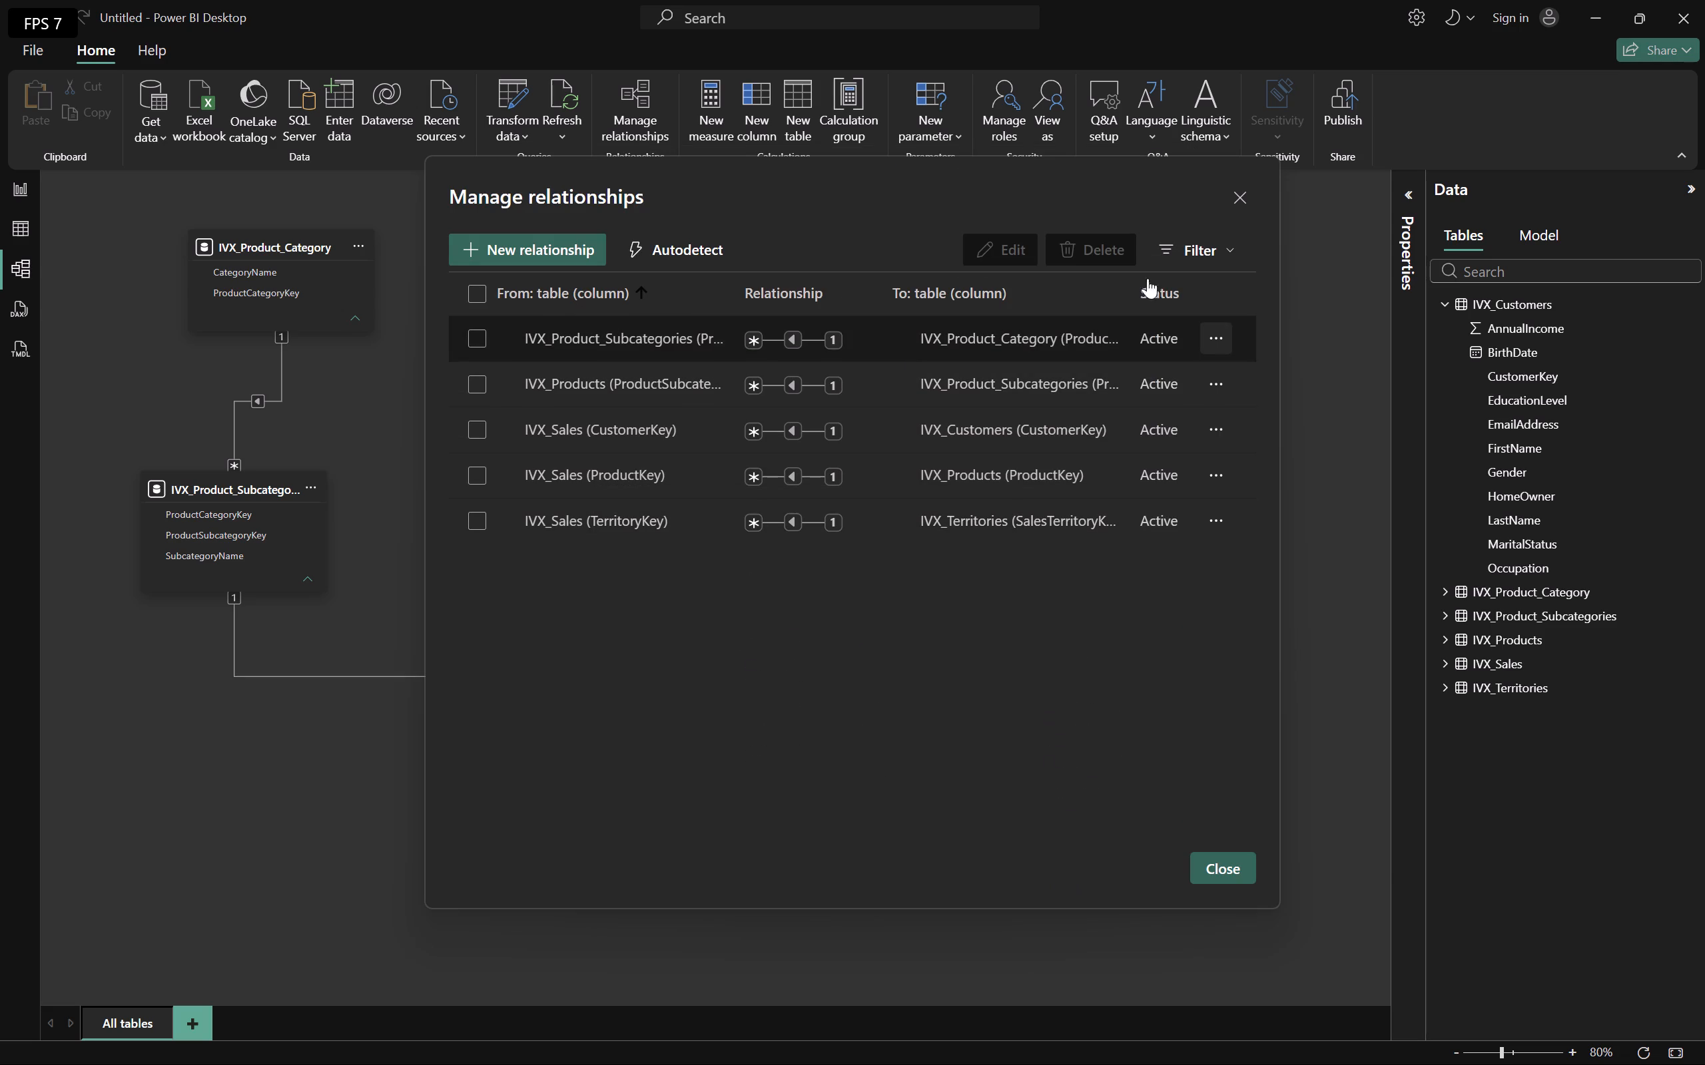
pyautogui.click(1241, 202)
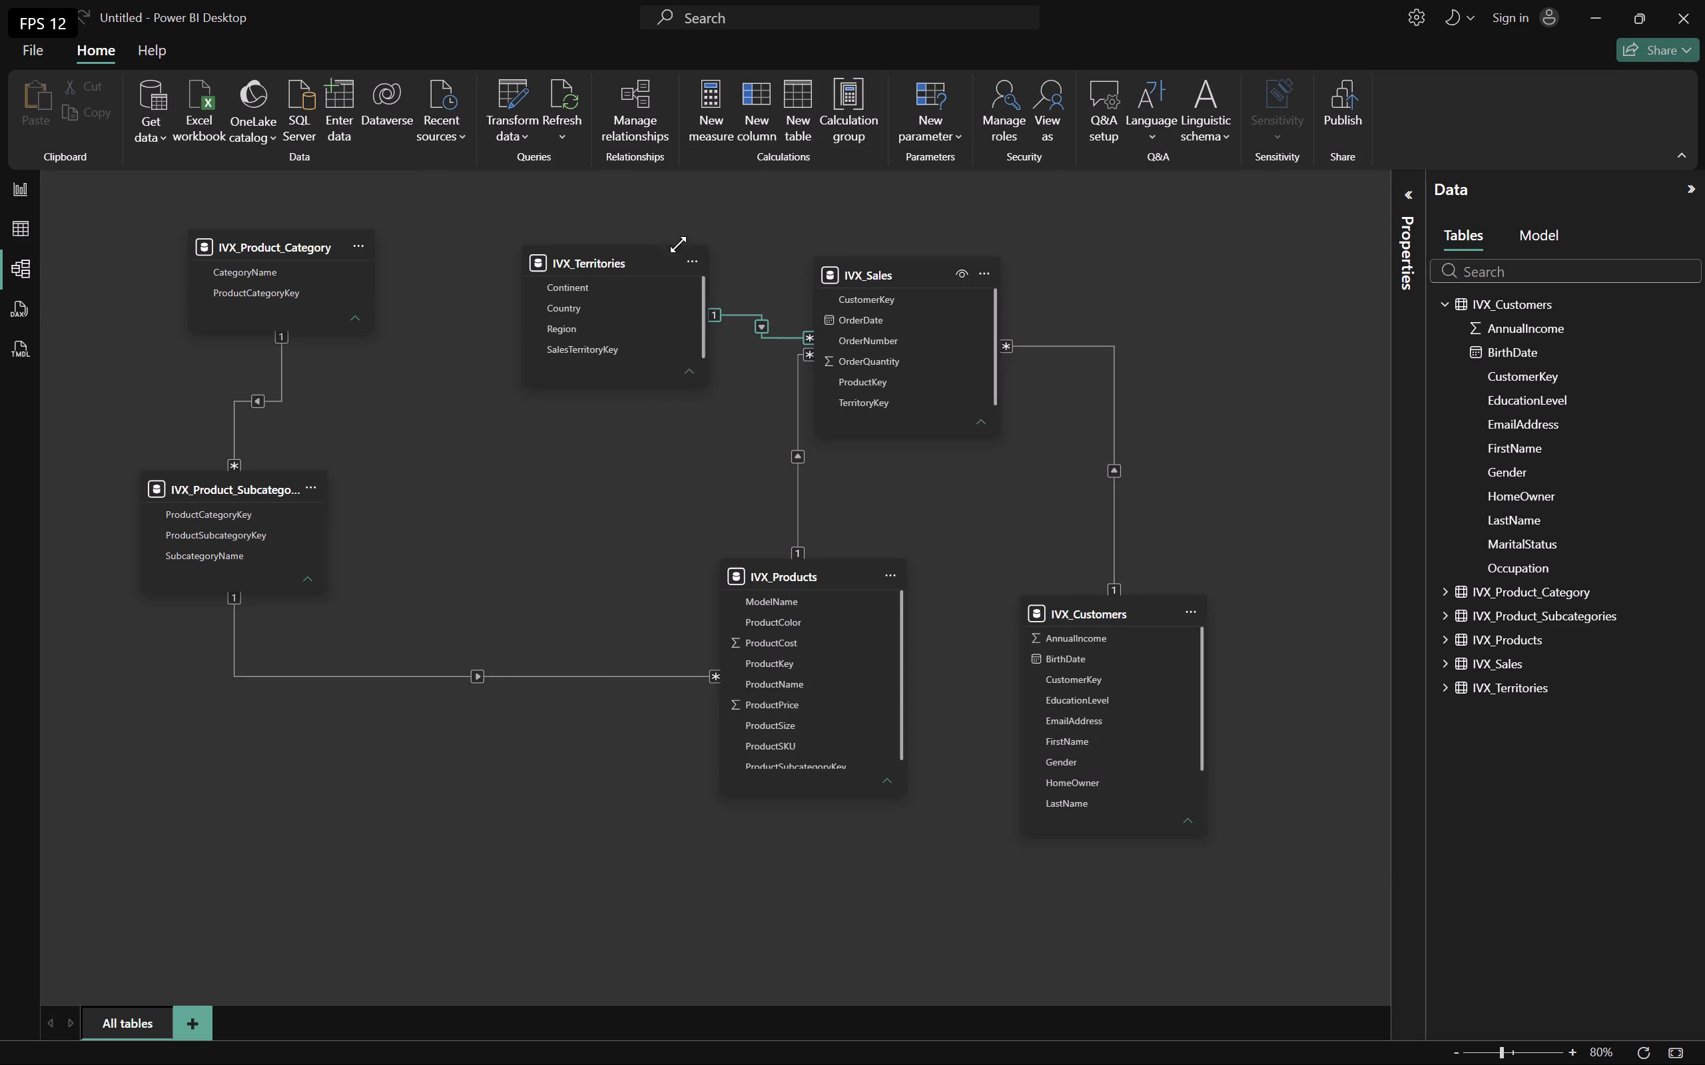
# Rearrange the diagram around a central IVX_Sales, with IVX_Territories beside IVX_Product_Category, IVX_Products lower down and IVX_Customers closer in.
pyautogui.moveTo(586, 264); pyautogui.dragTo(508, 204)
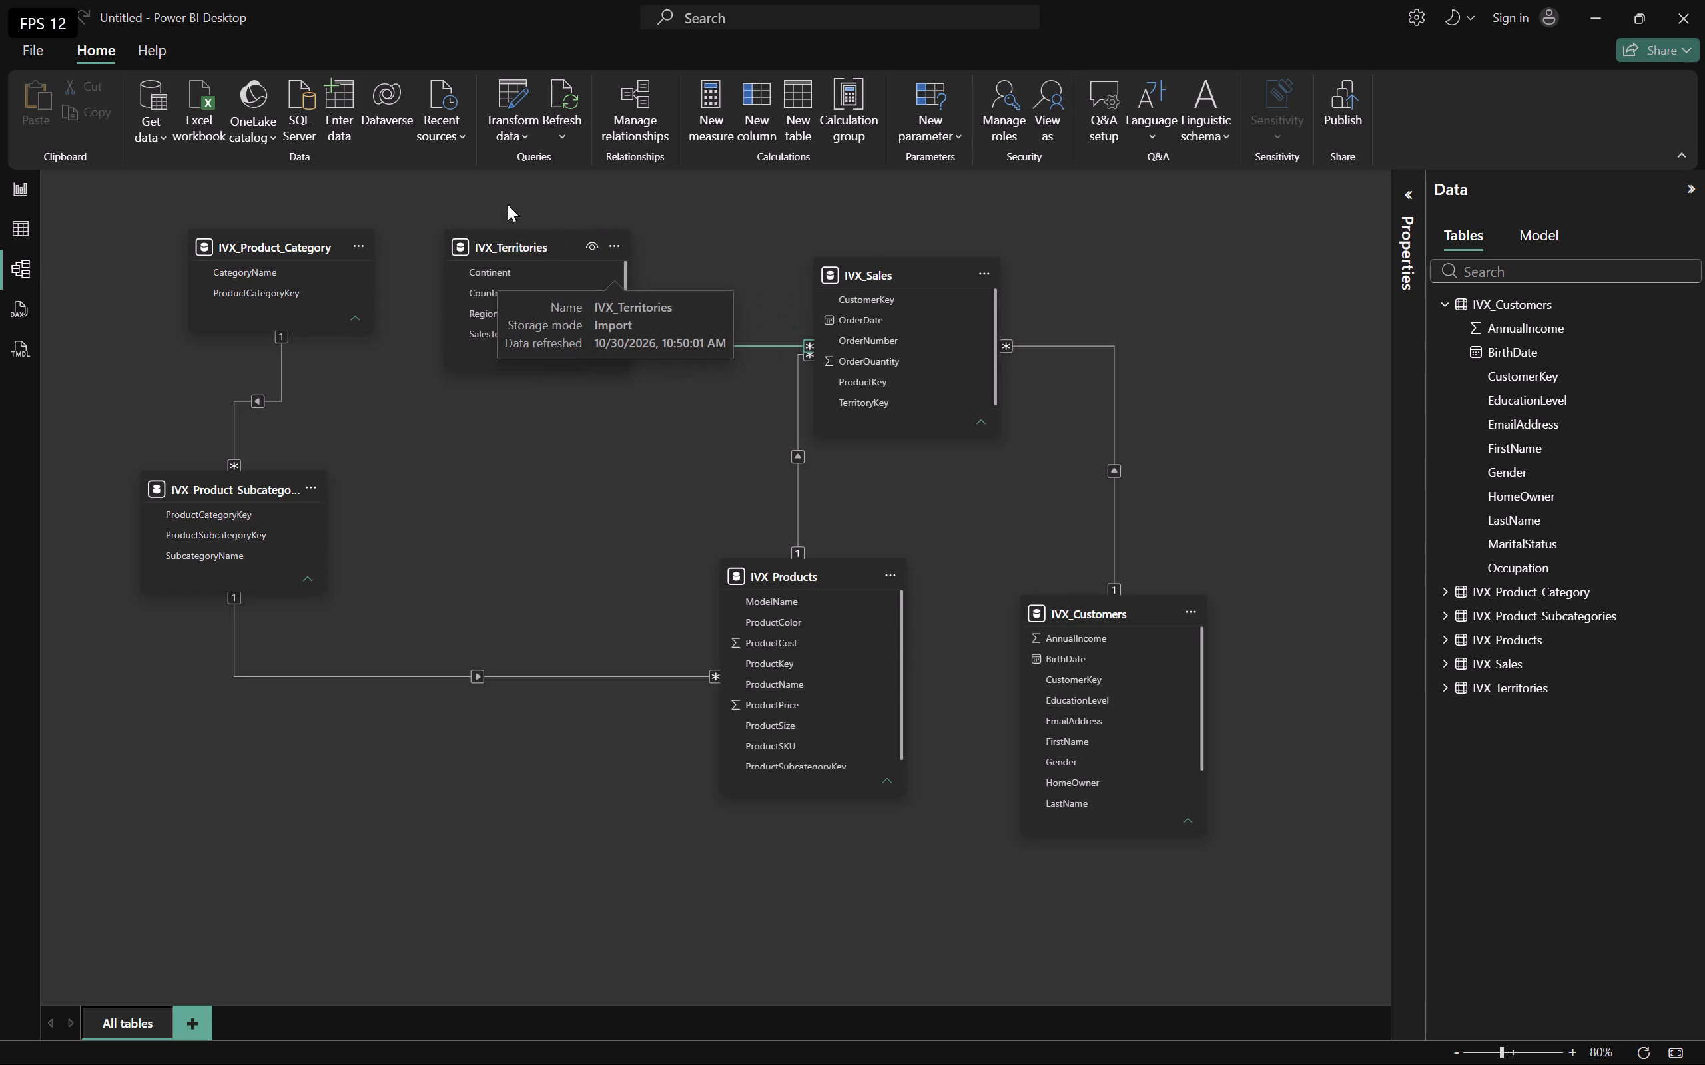
pyautogui.moveTo(904, 278); pyautogui.dragTo(888, 309)
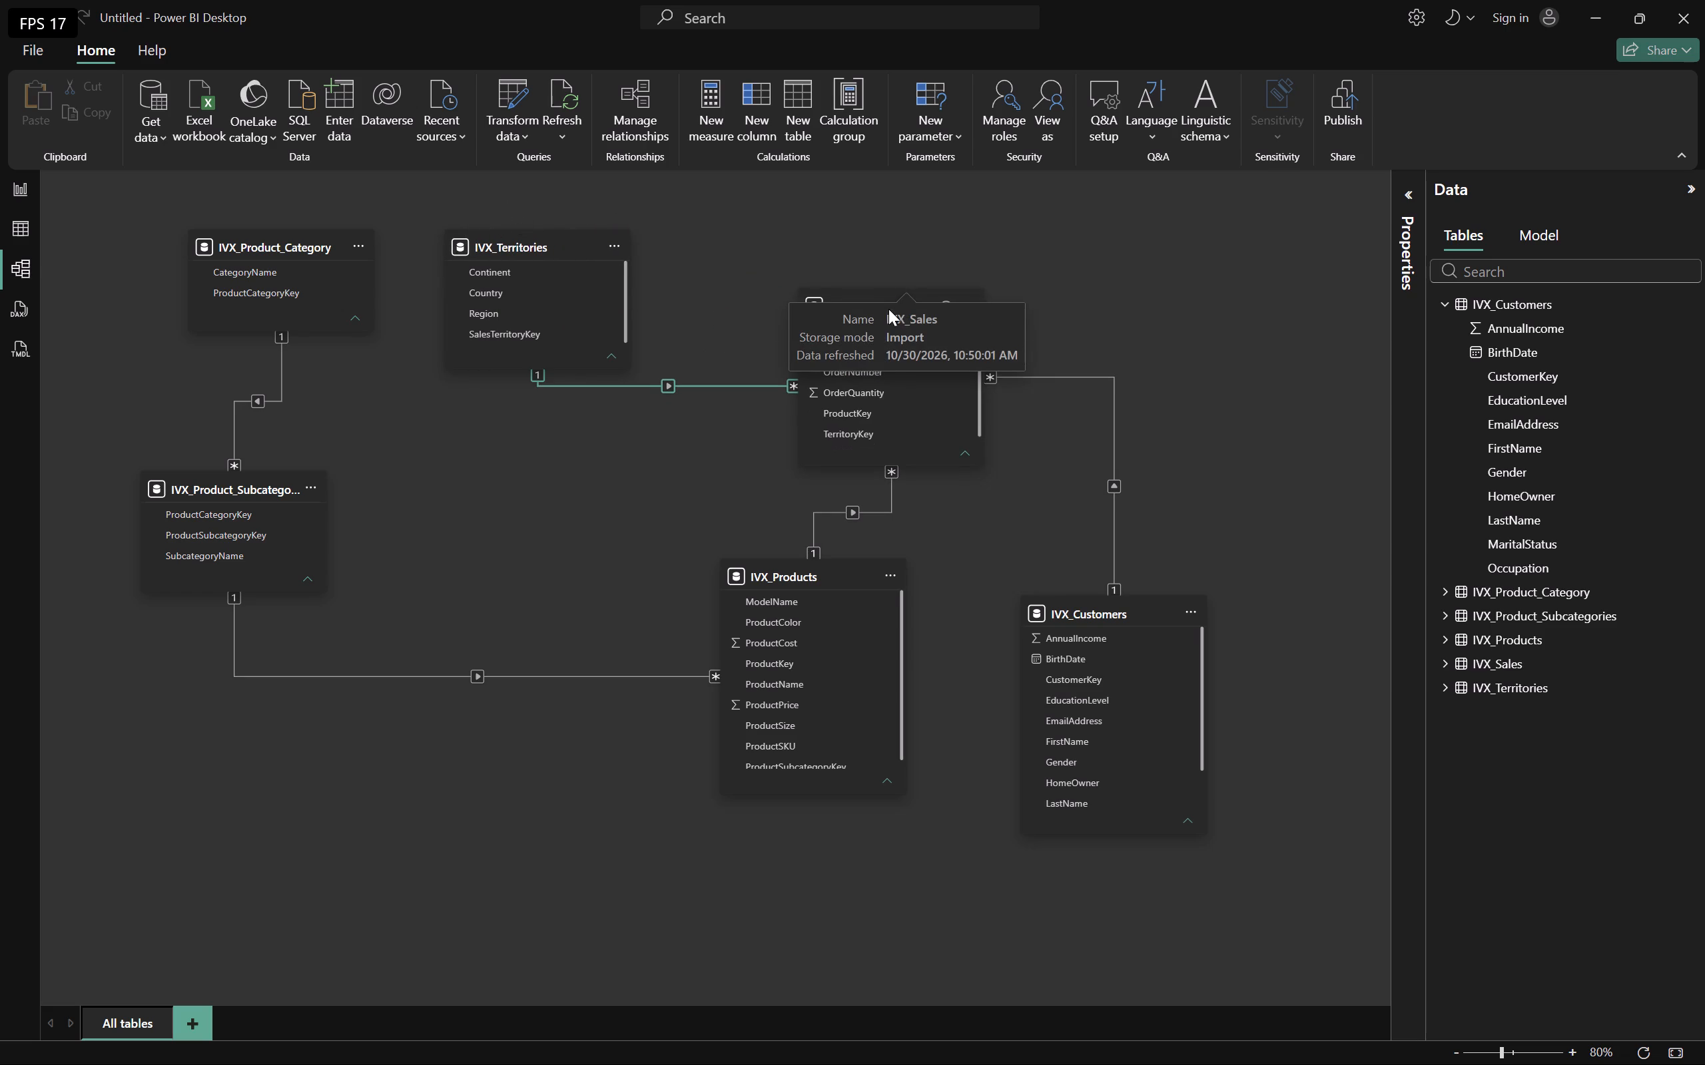
pyautogui.moveTo(839, 584); pyautogui.dragTo(578, 716)
pyautogui.moveTo(887, 300); pyautogui.dragTo(824, 392)
pyautogui.moveTo(1139, 617); pyautogui.dragTo(1080, 613)
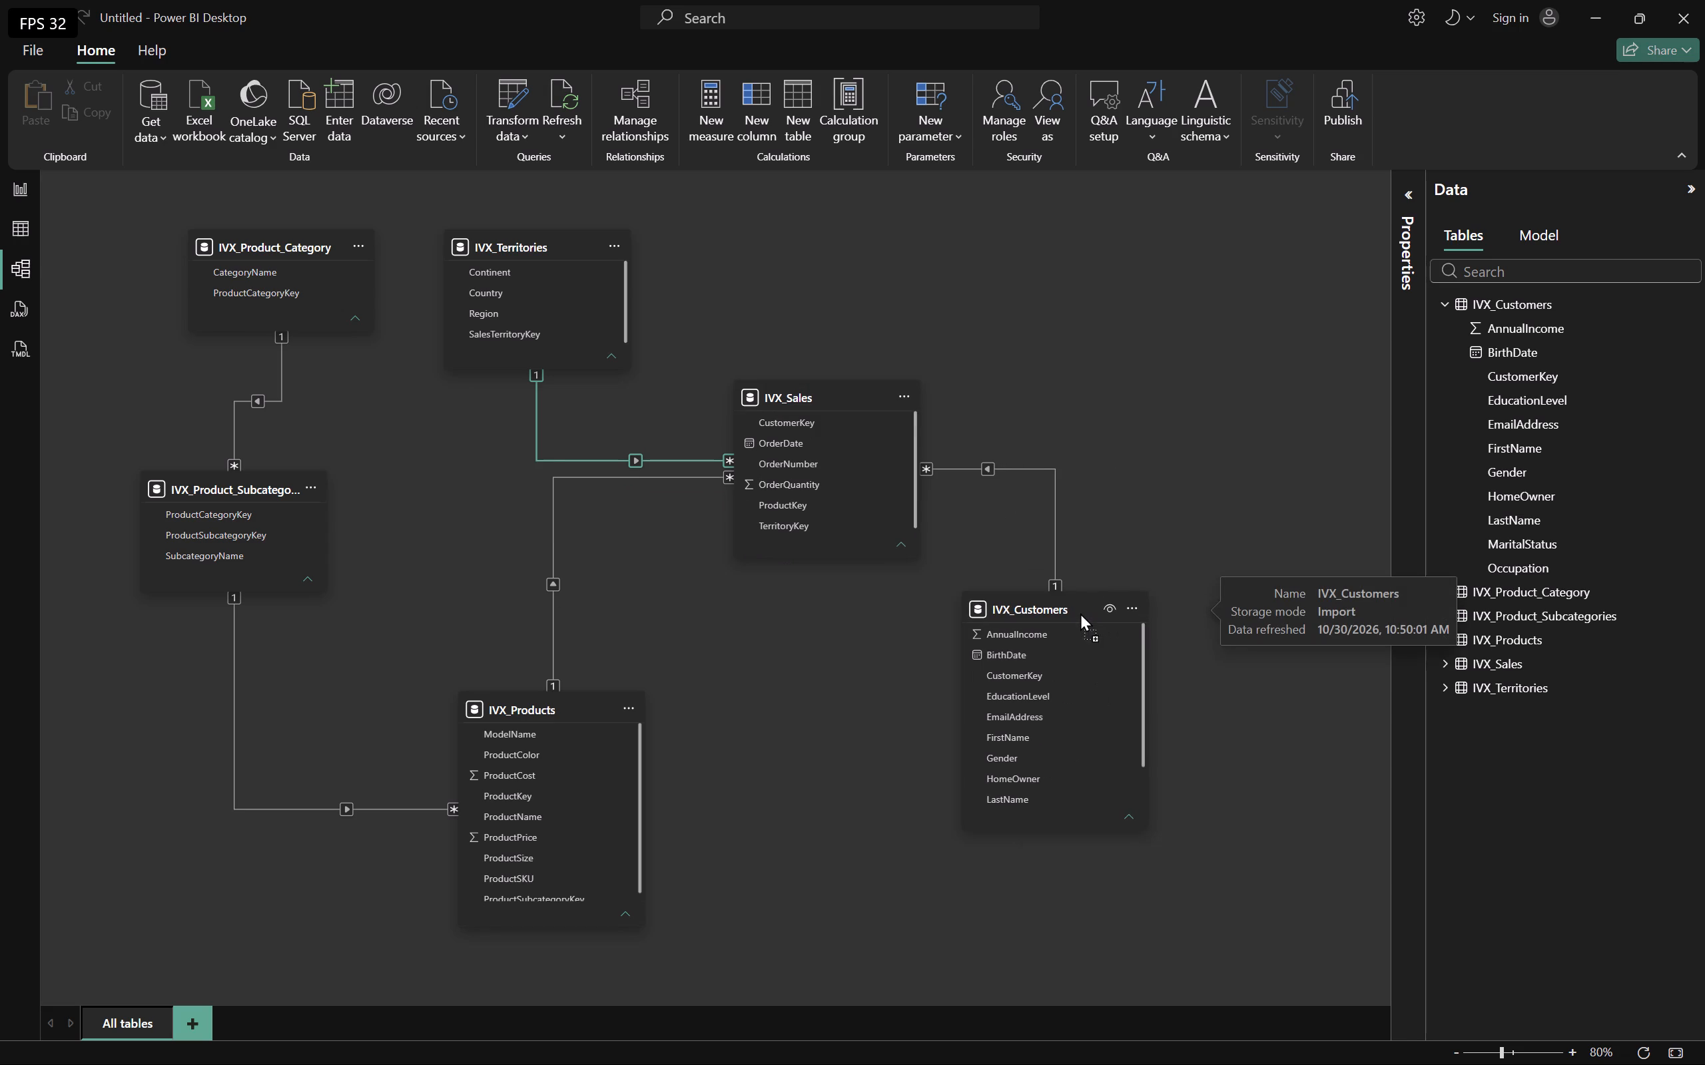
pyautogui.moveTo(1080, 613); pyautogui.dragTo(1080, 613)
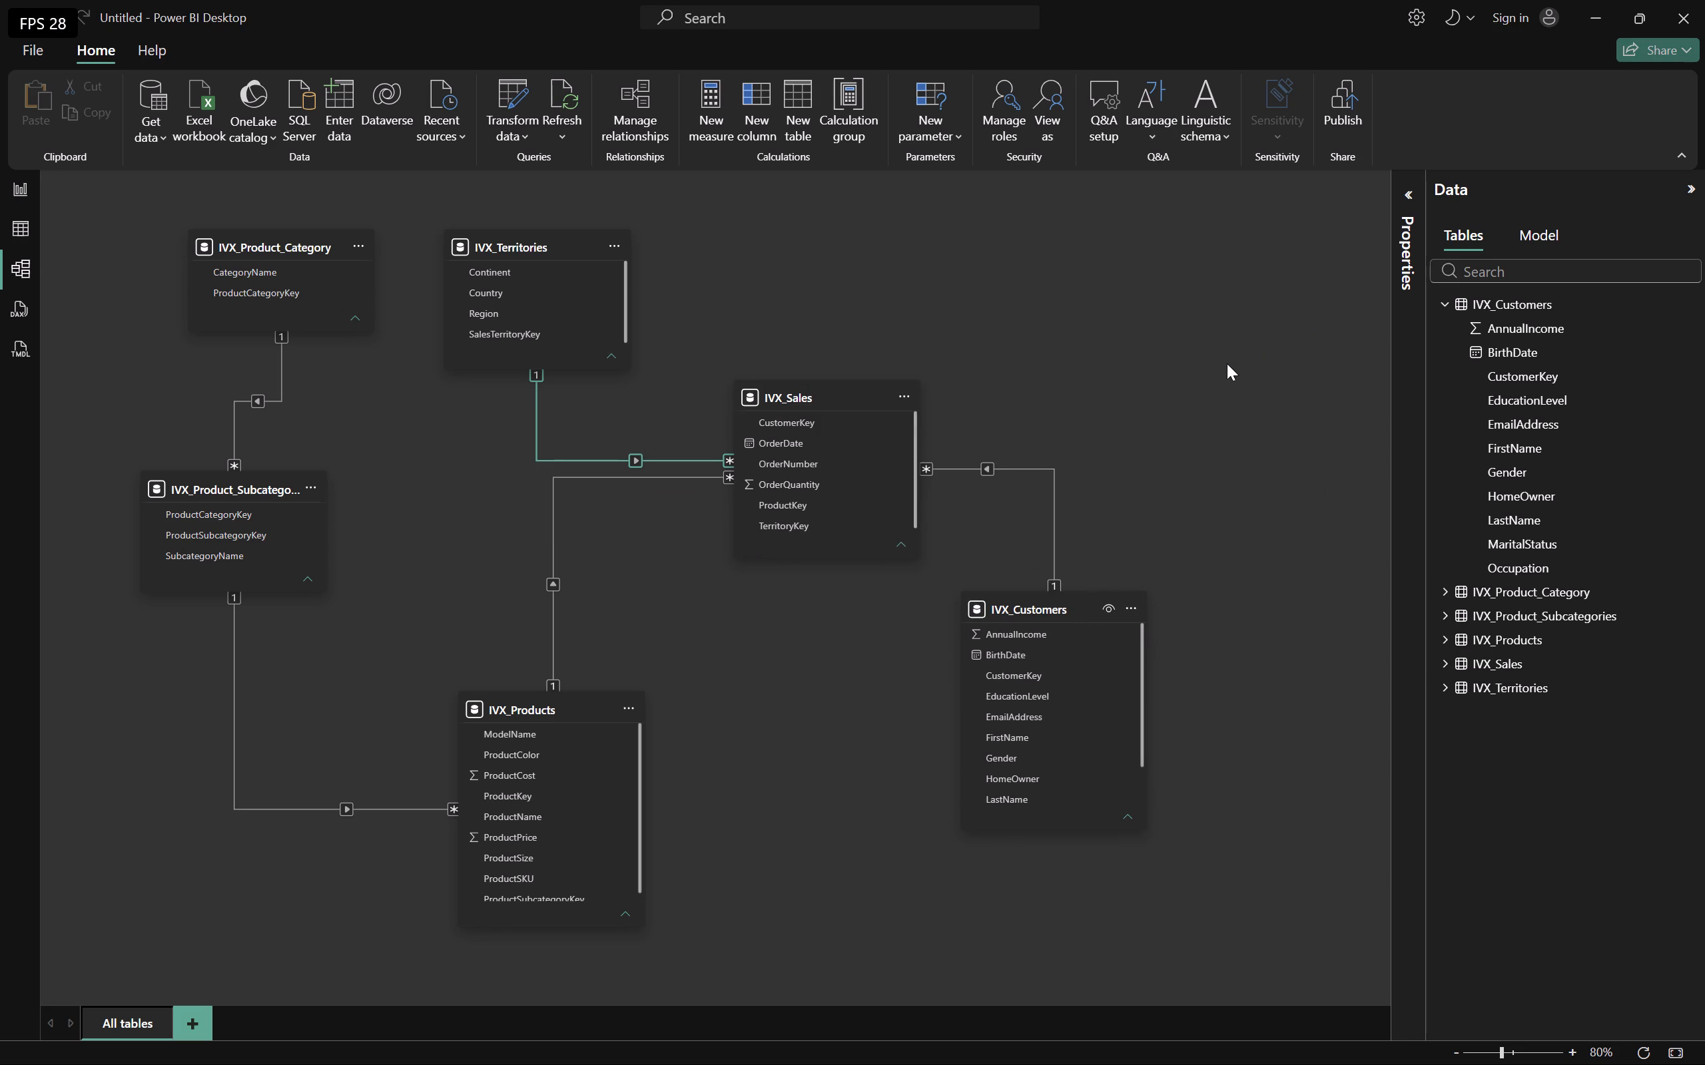
# In the report's table visual, replace CategoryName and SubcategoryName with Region from IVX_Territories.
pyautogui.click(6, 203)
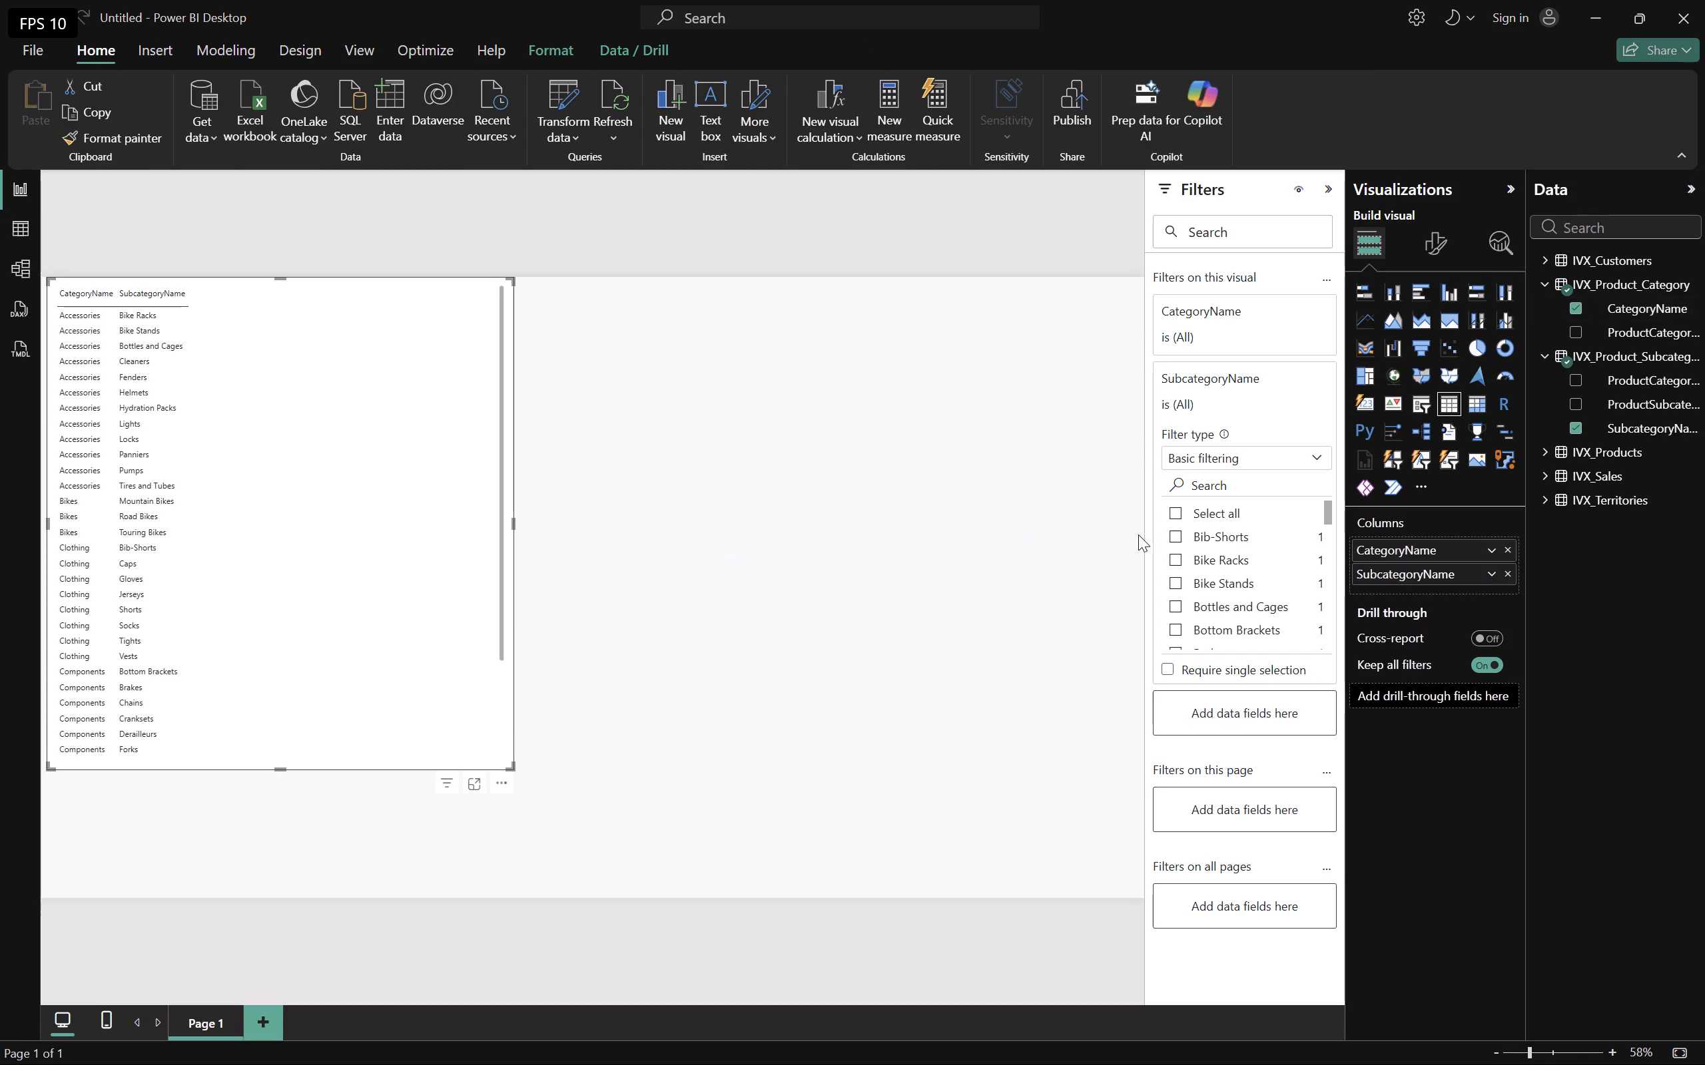
pyautogui.click(1579, 313)
pyautogui.click(1573, 427)
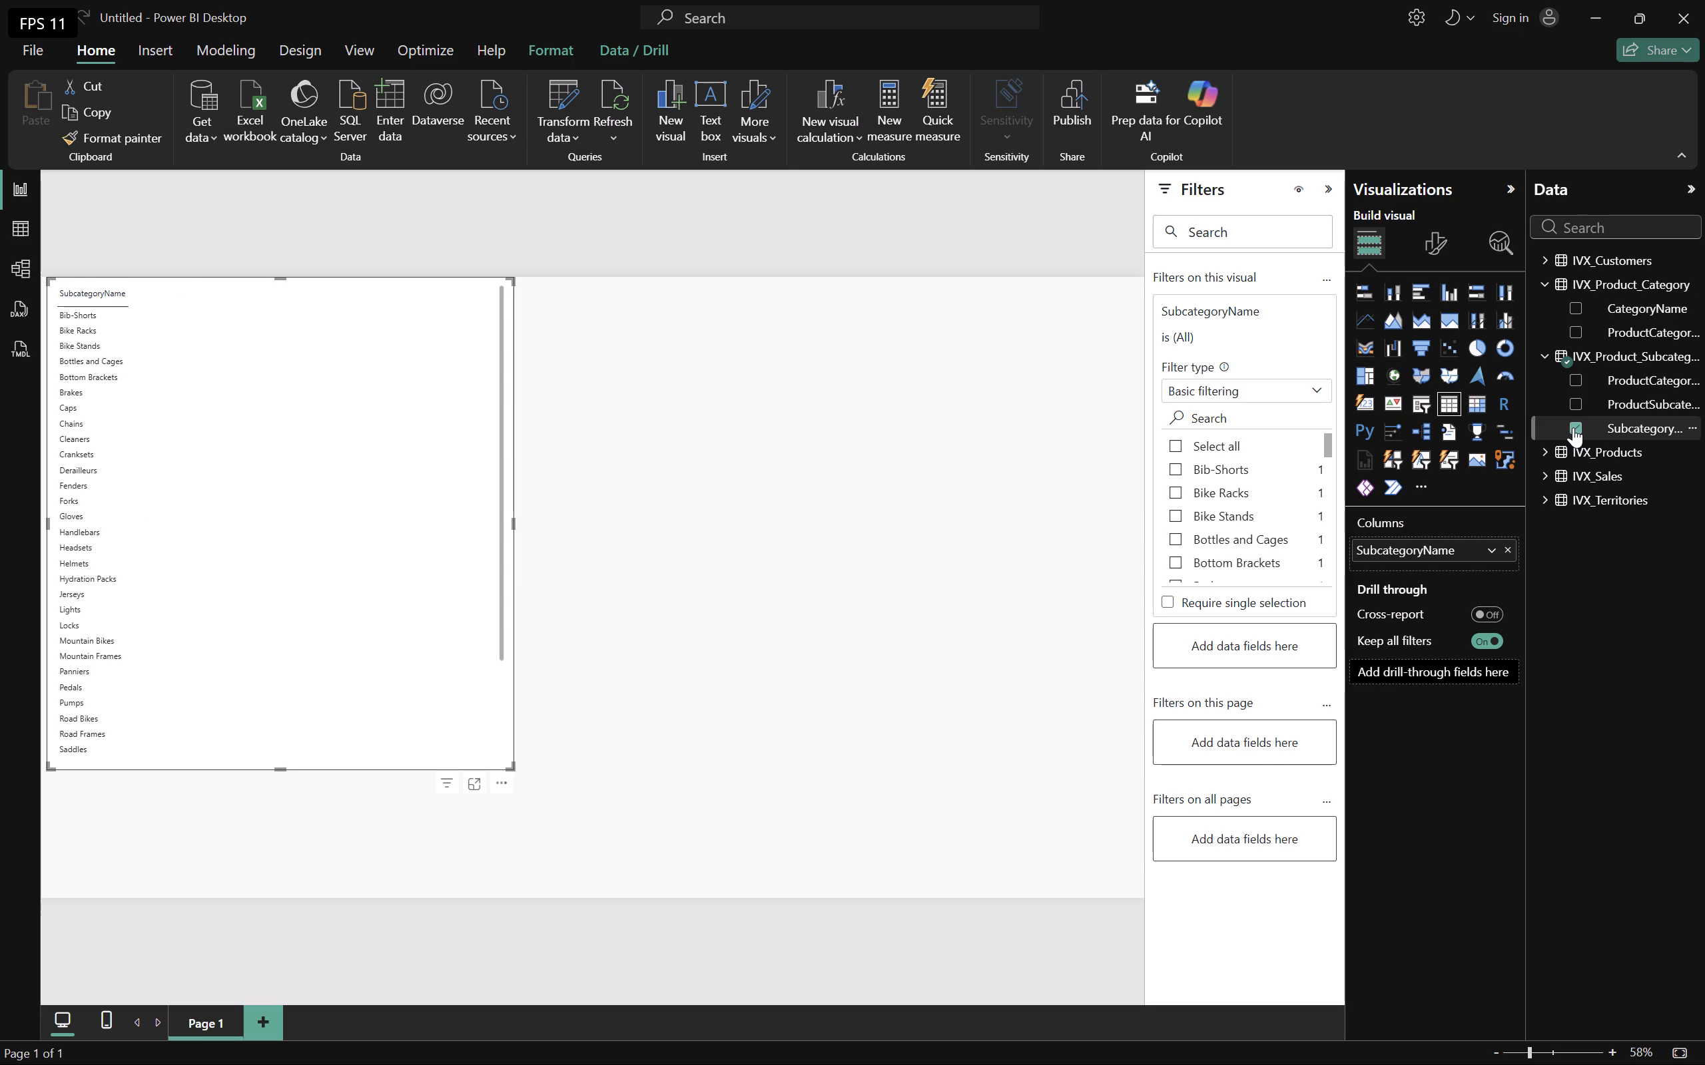
pyautogui.click(1543, 501)
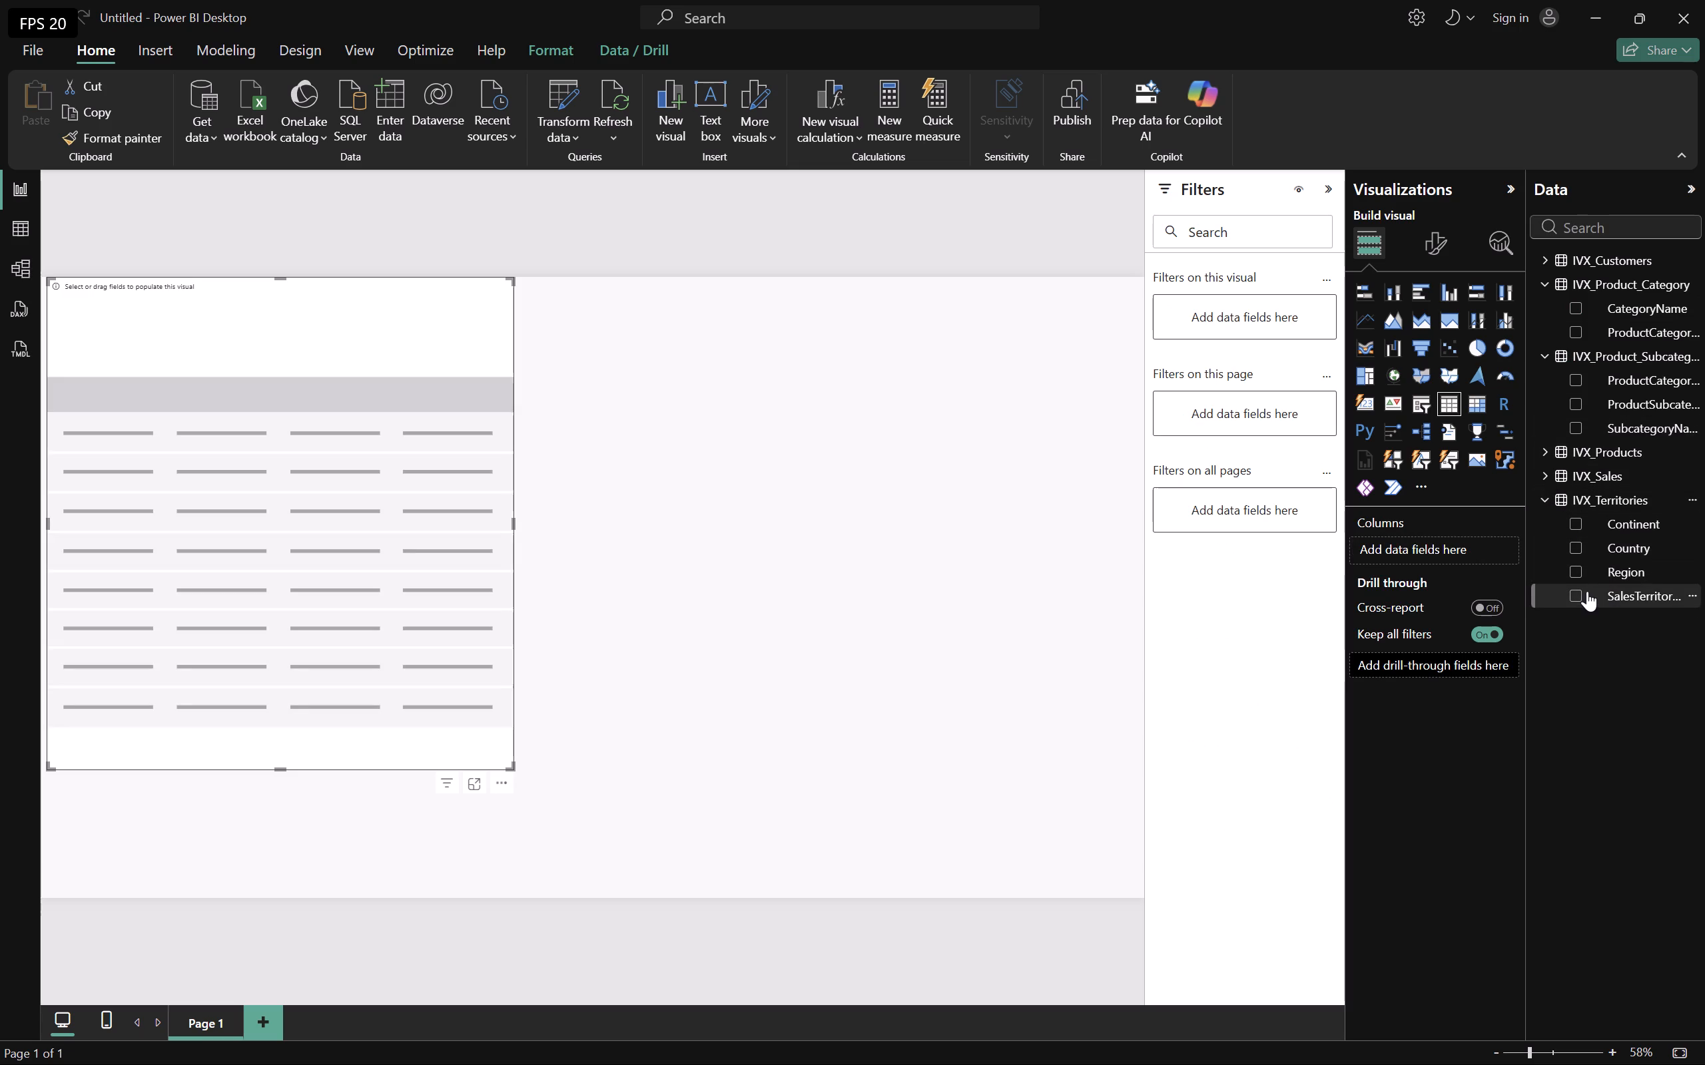
pyautogui.click(1576, 568)
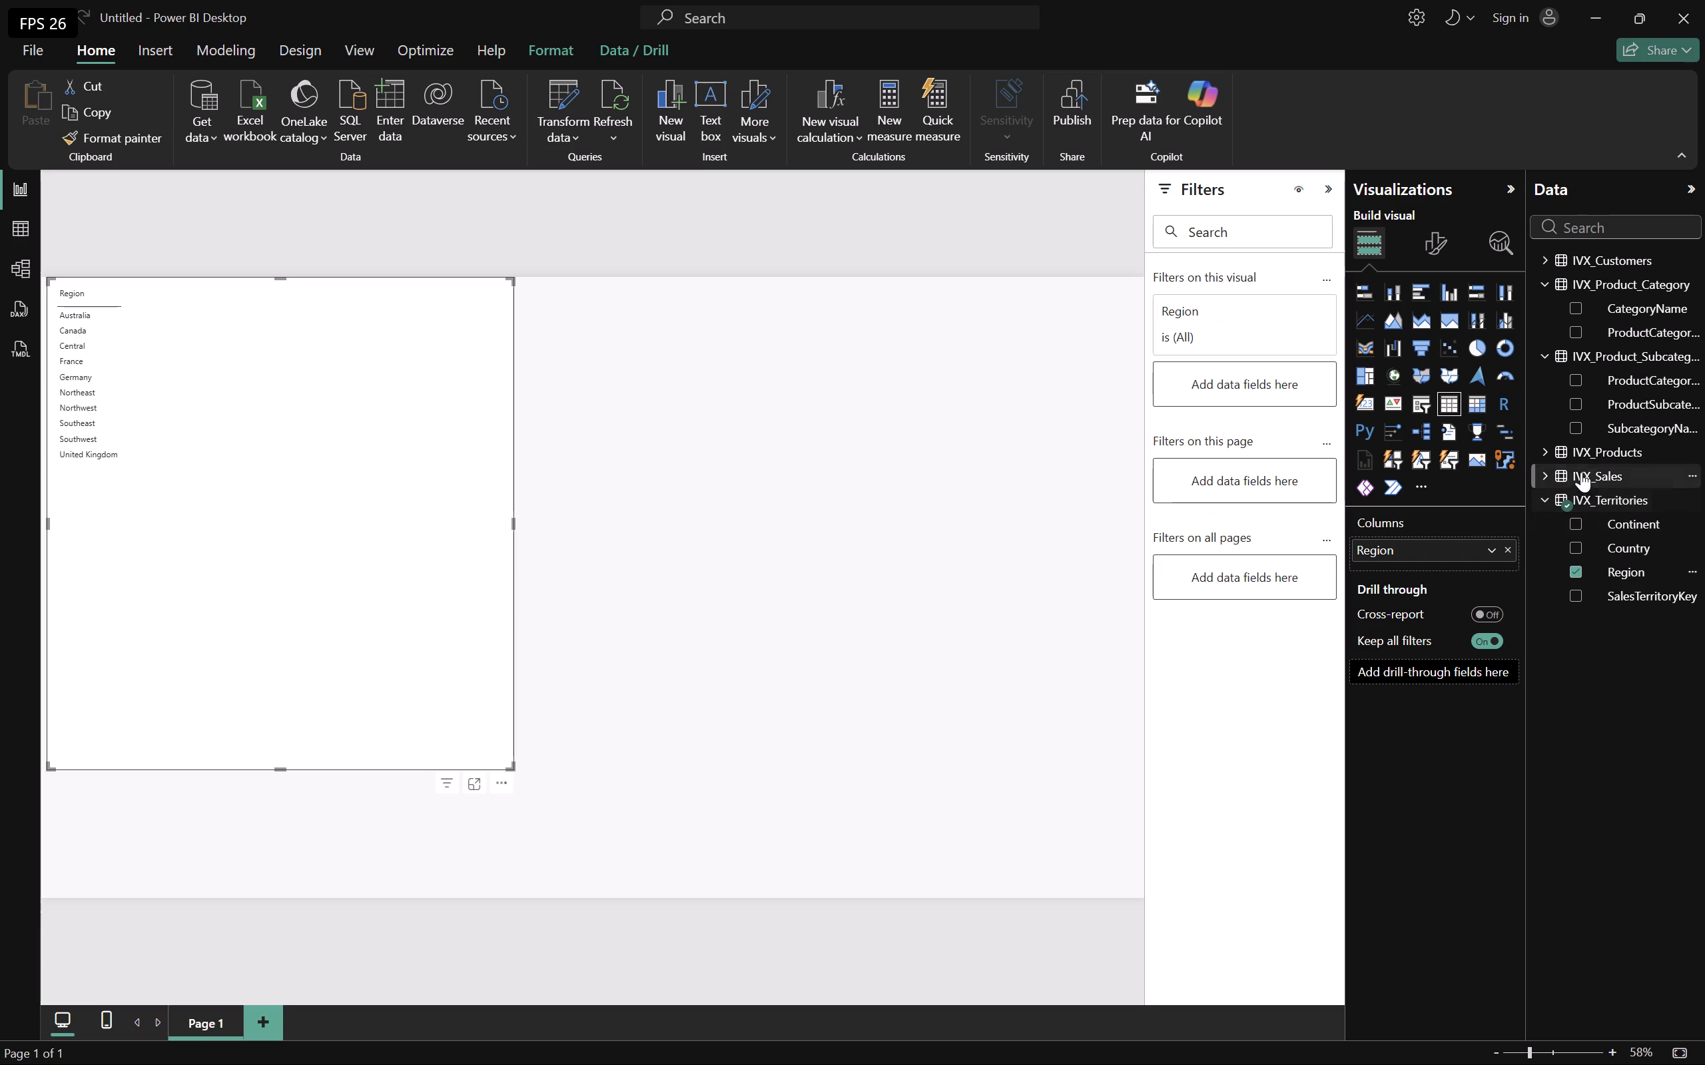
# Add ProductCost from IVX_Products to the report's table visual and summarize it as Average.
pyautogui.click(1548, 453)
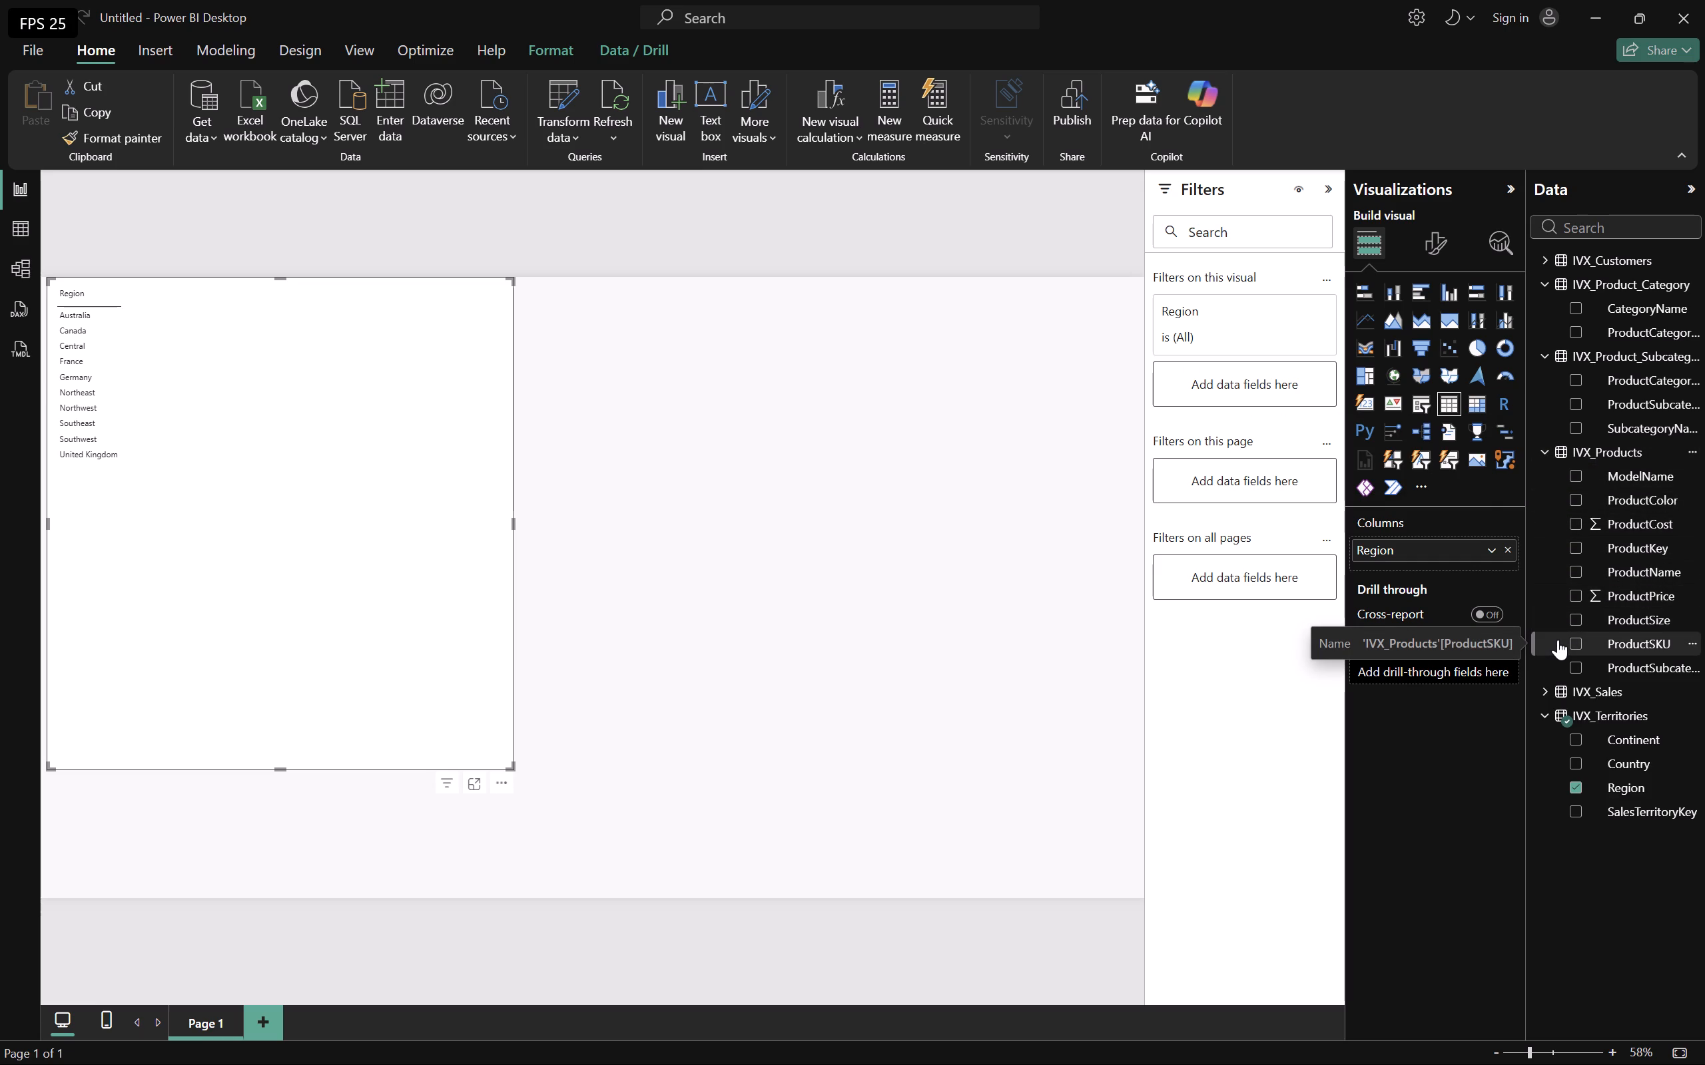
pyautogui.click(1578, 519)
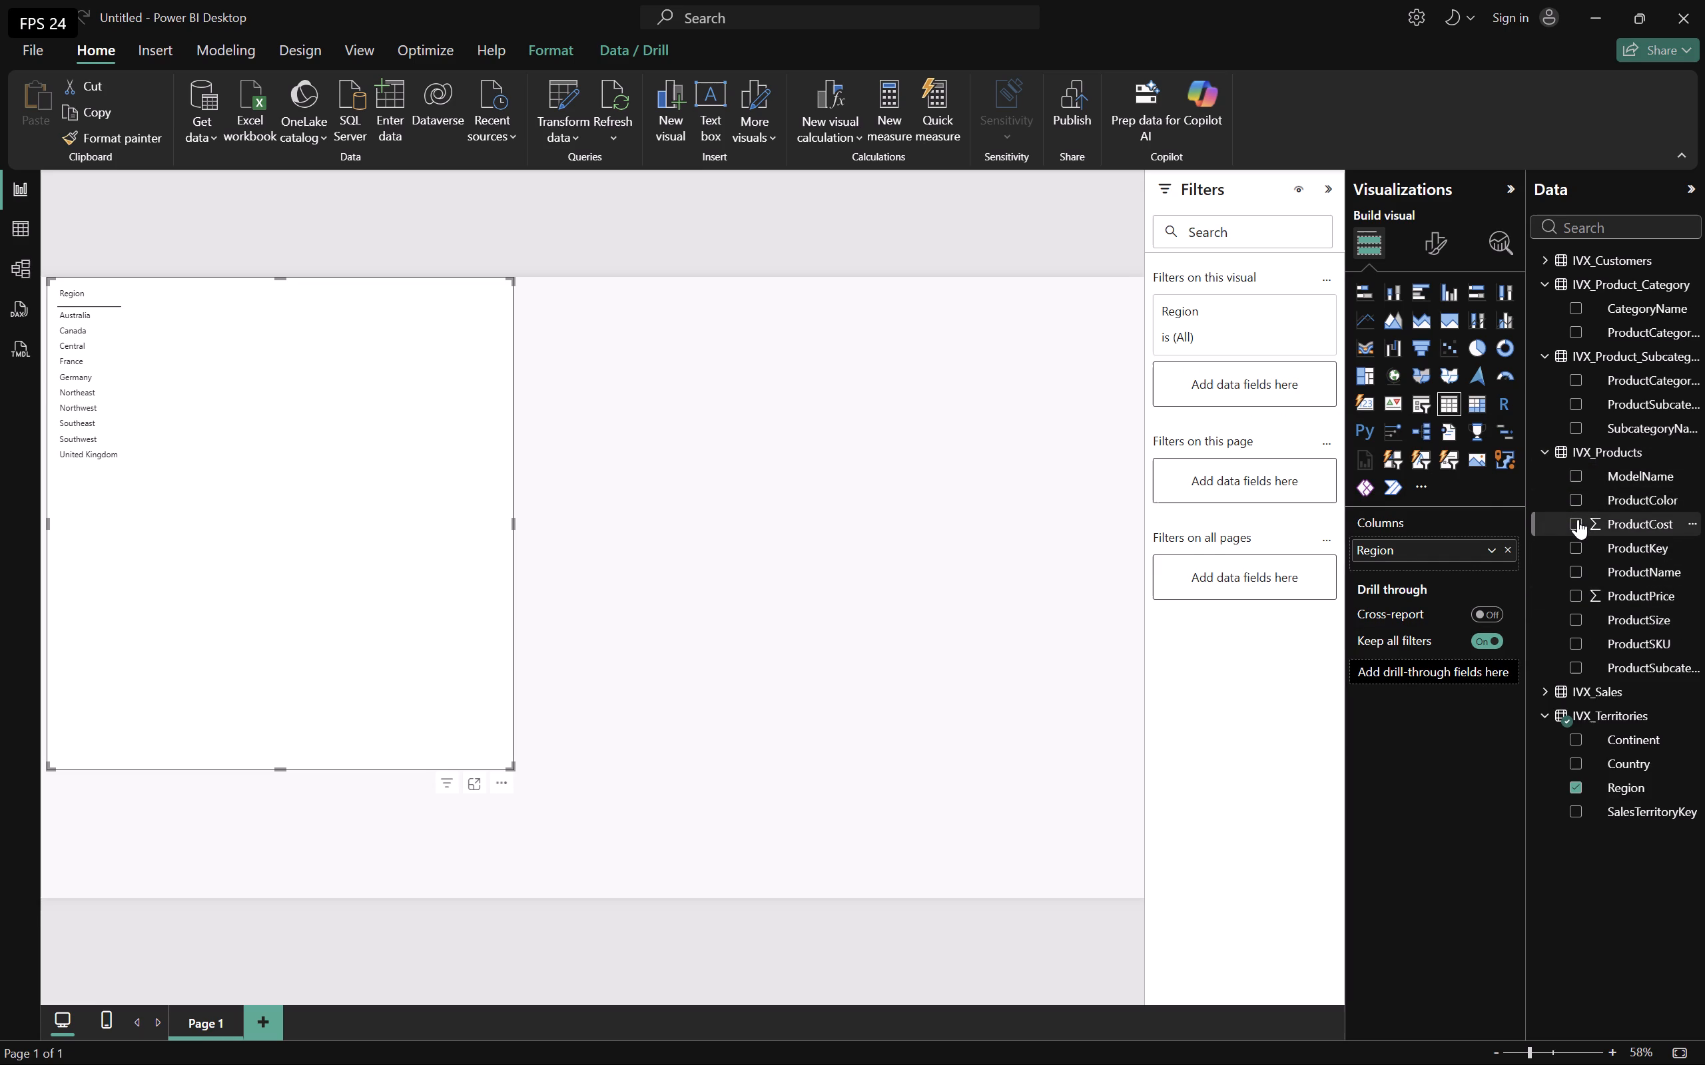
pyautogui.click(1477, 574)
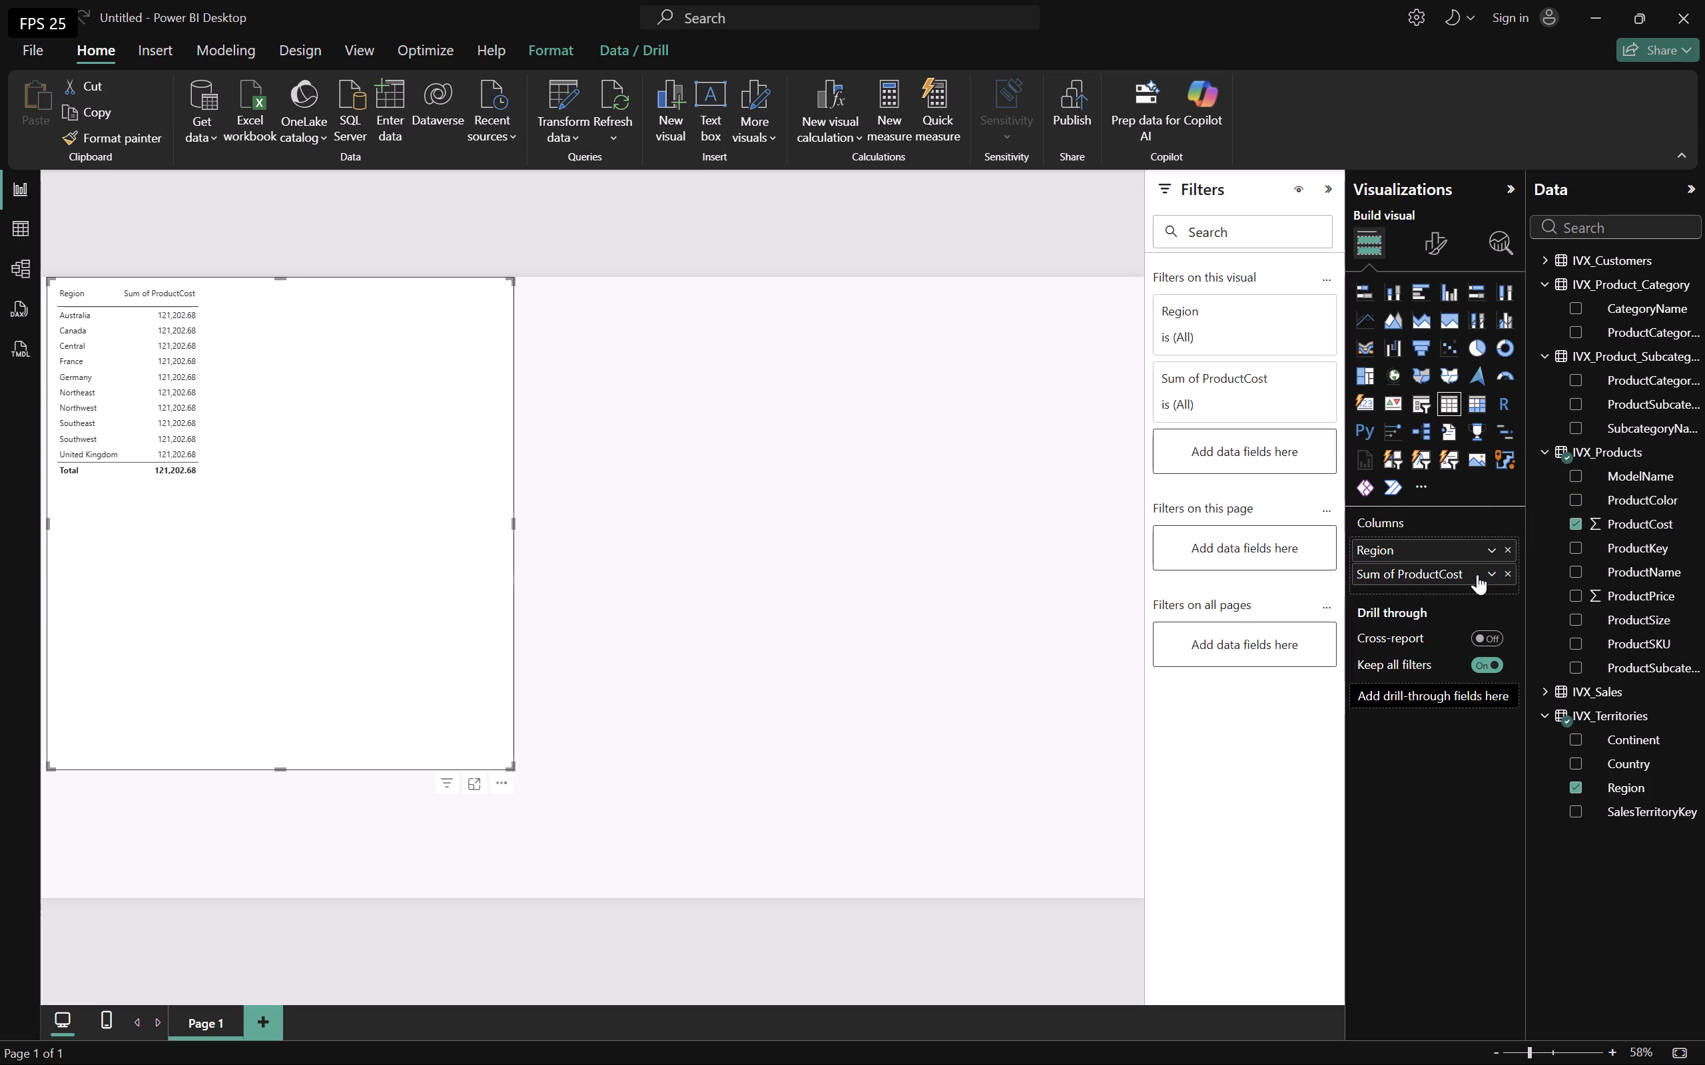
pyautogui.click(1497, 568)
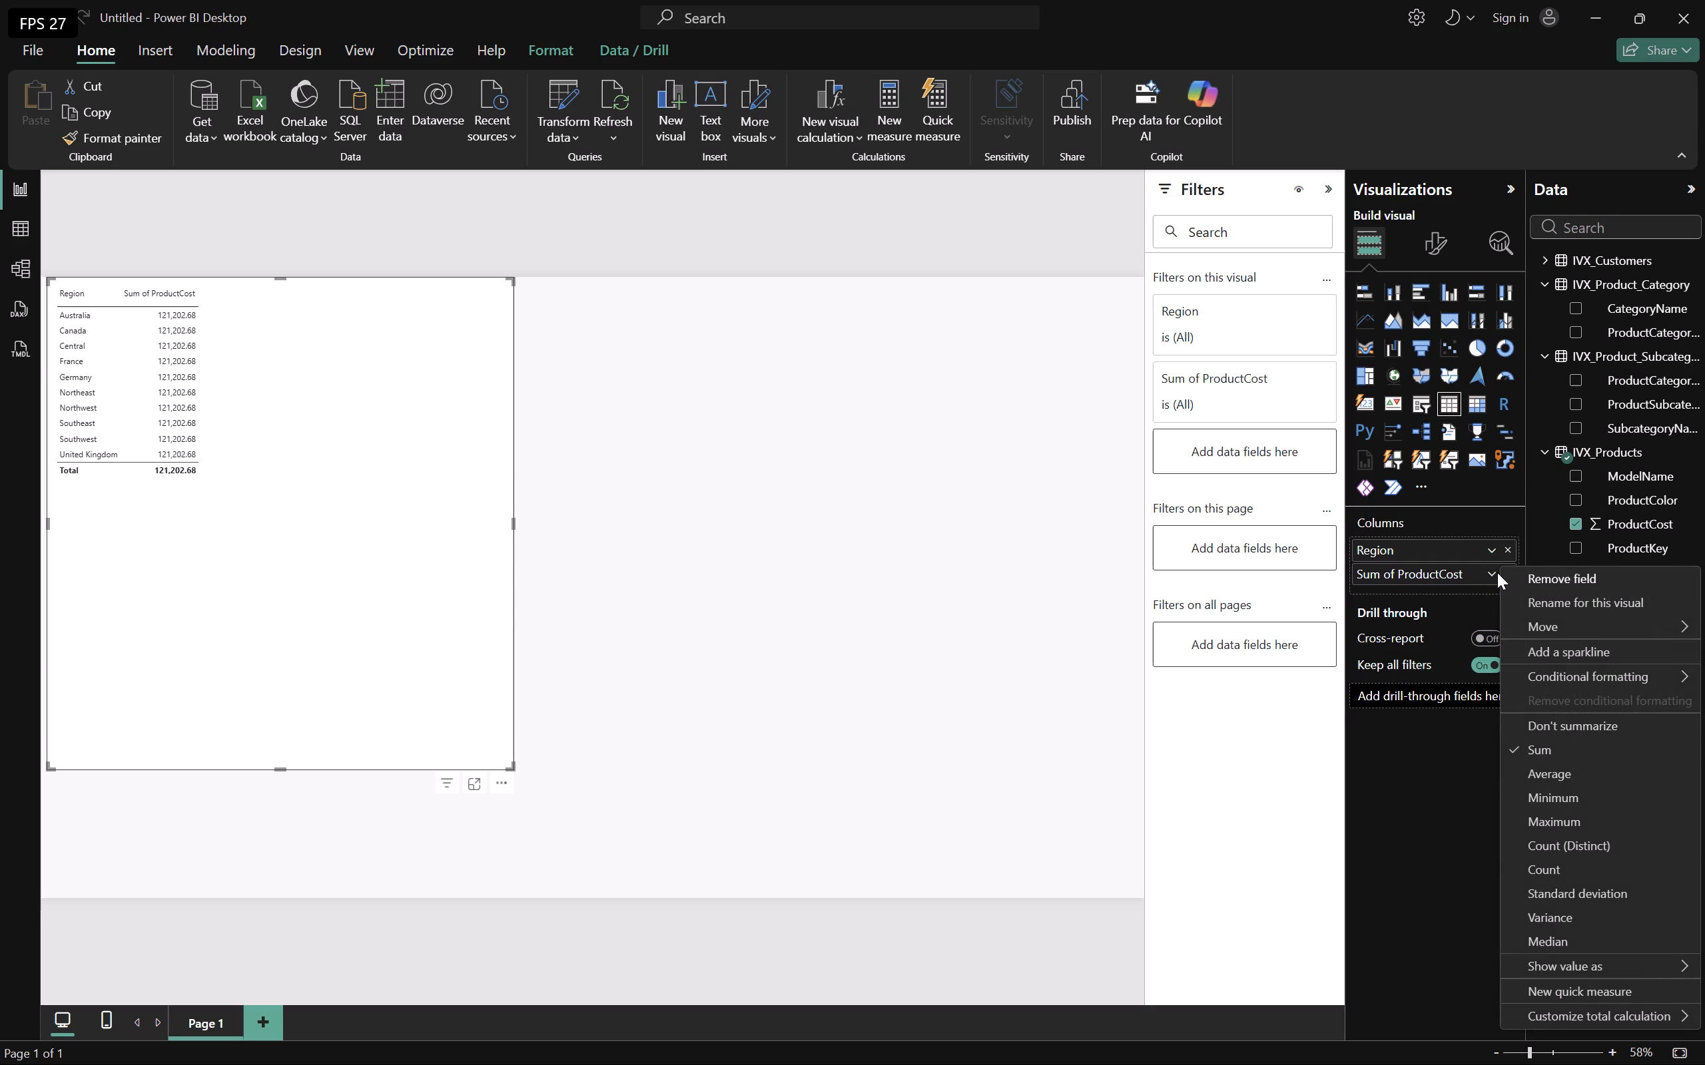
pyautogui.click(1476, 577)
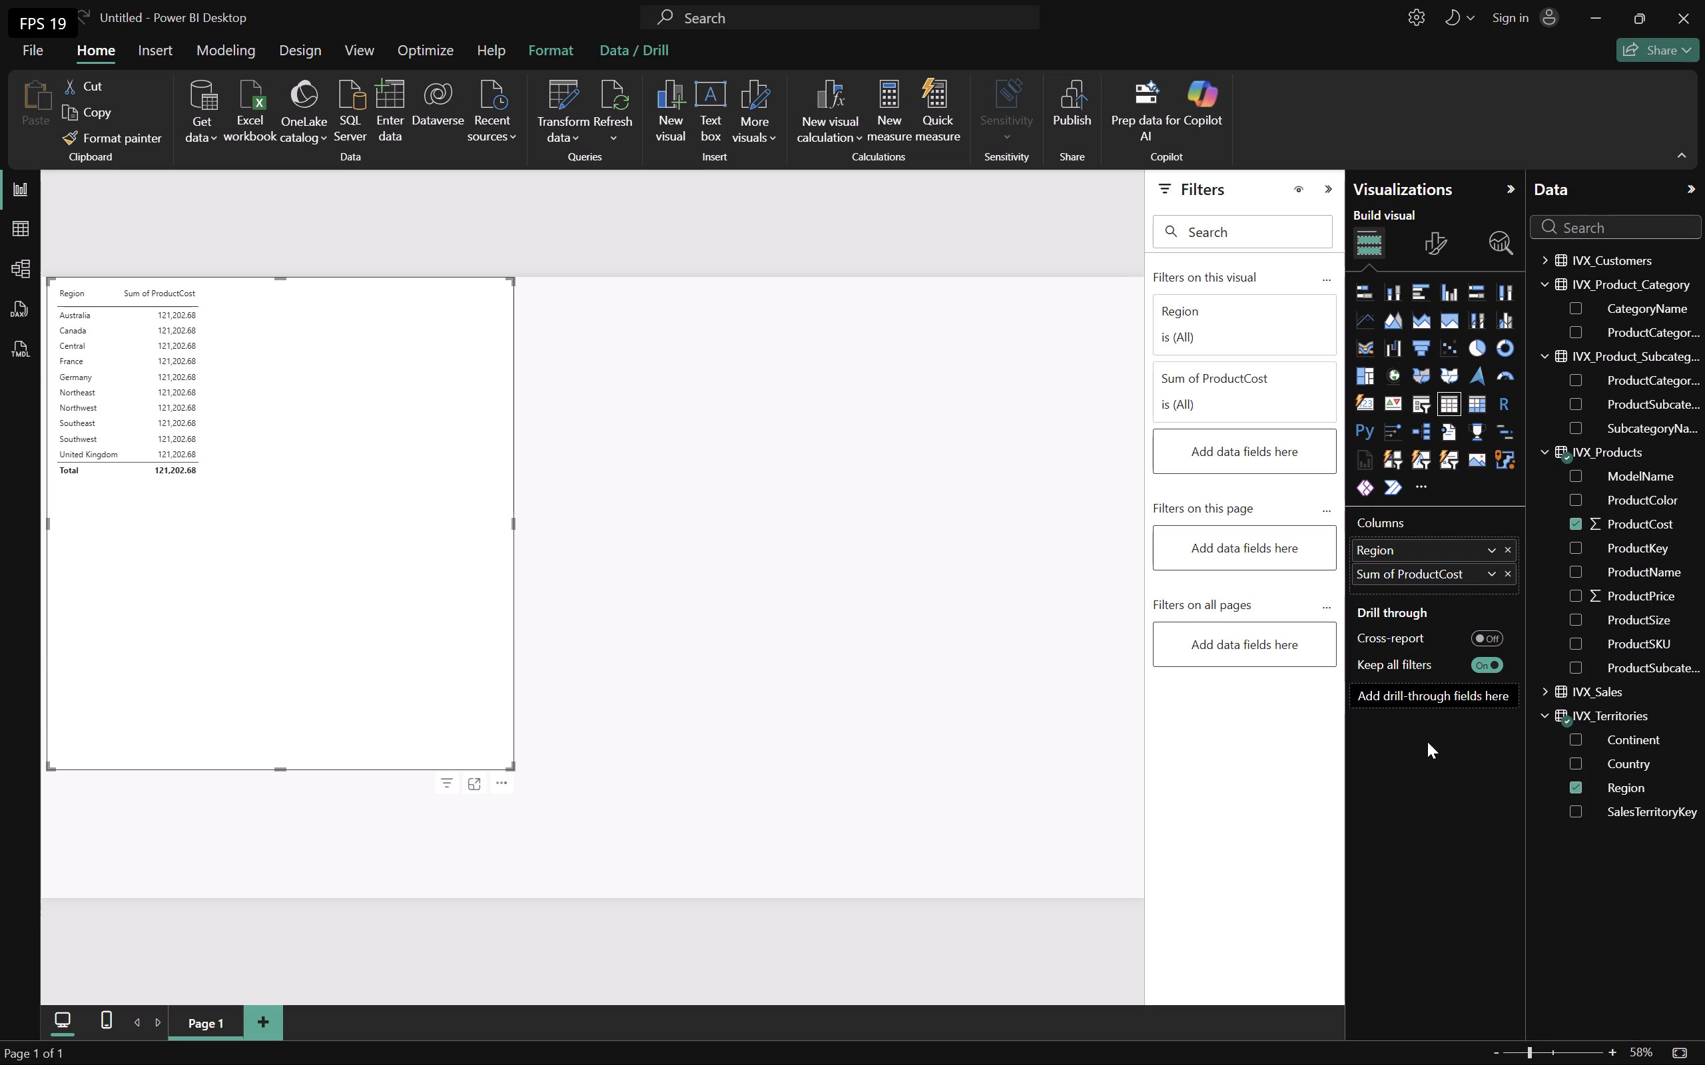
pyautogui.click(1440, 568)
pyautogui.click(1484, 572)
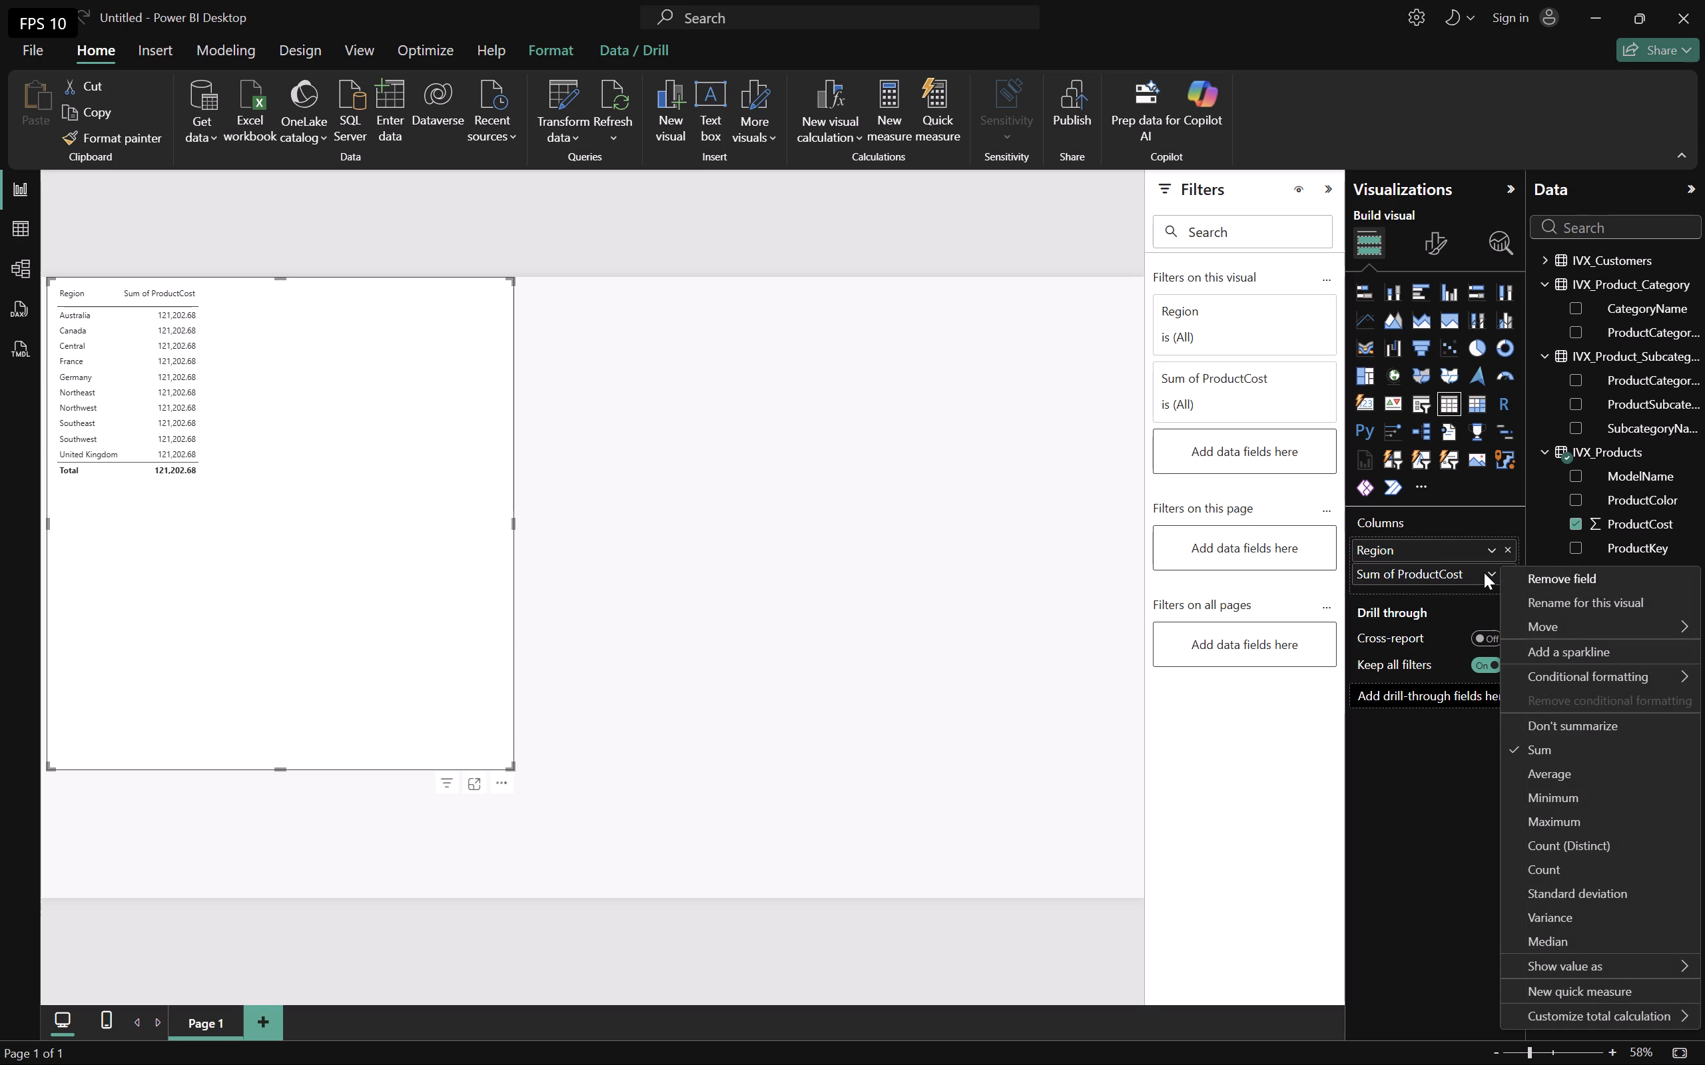
pyautogui.click(1557, 775)
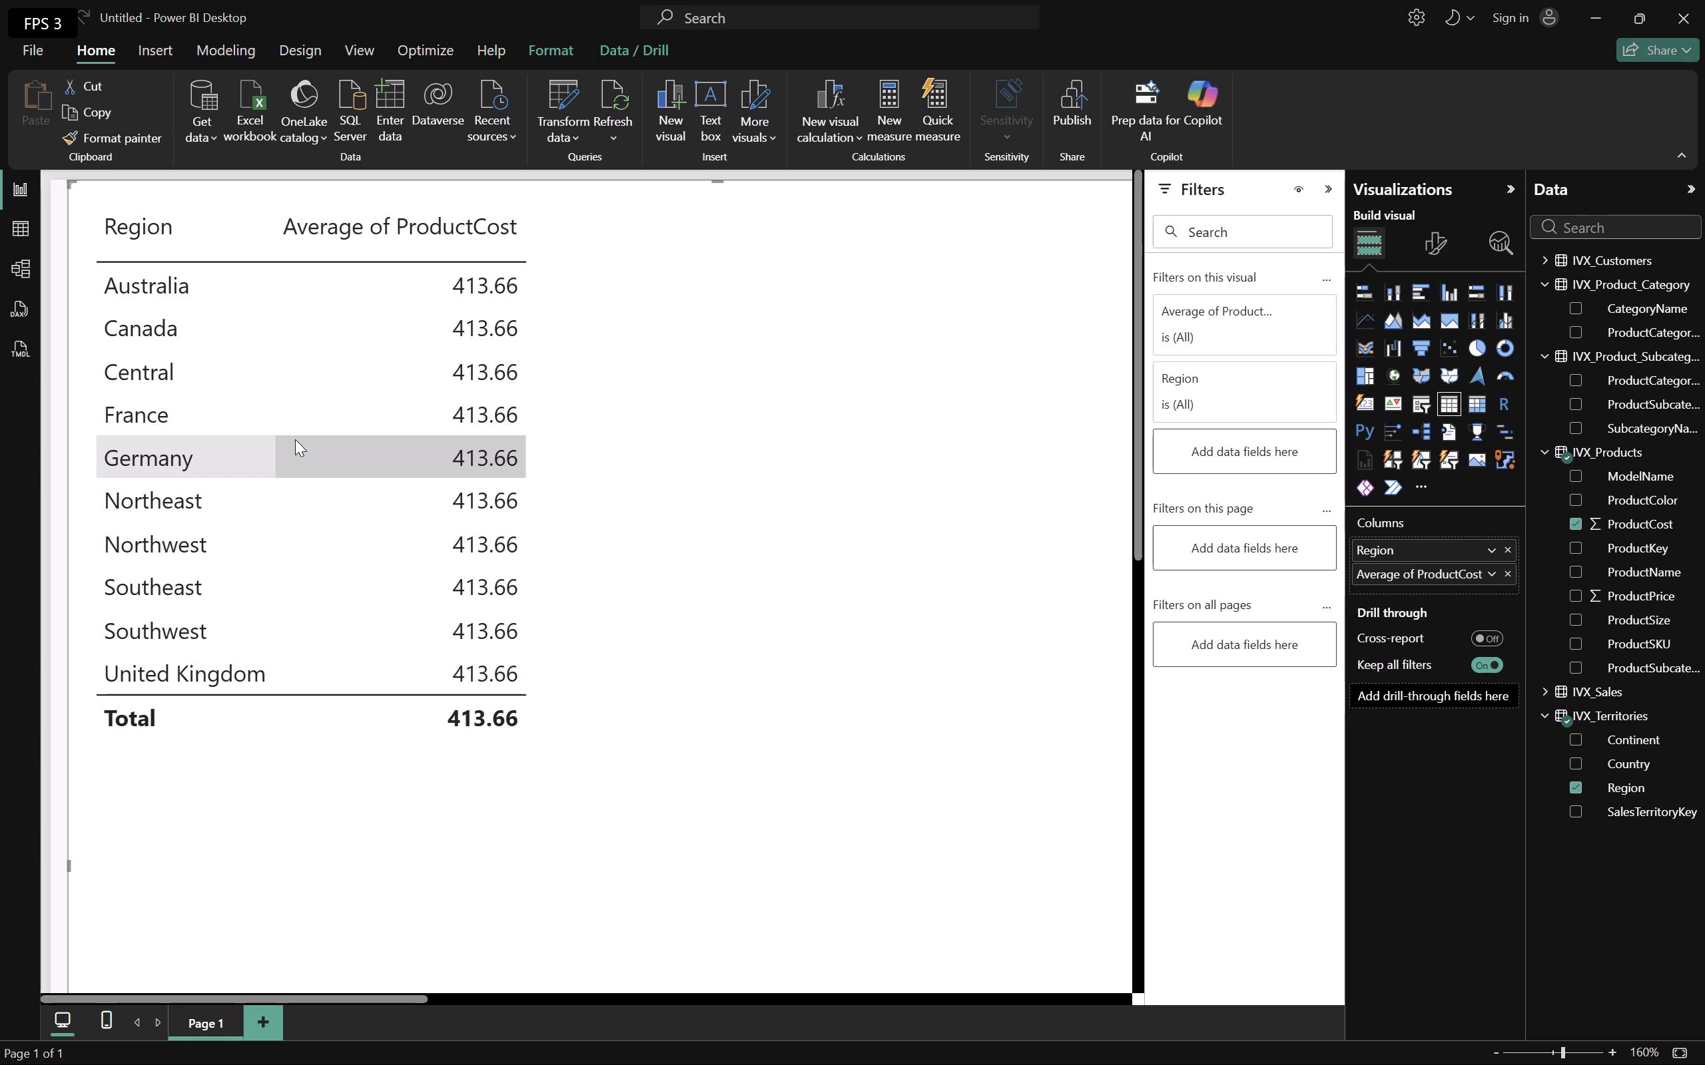
# Examine the relationship between IVX_Territories and IVX_Sales in the model diagram.
pyautogui.click(24, 269)
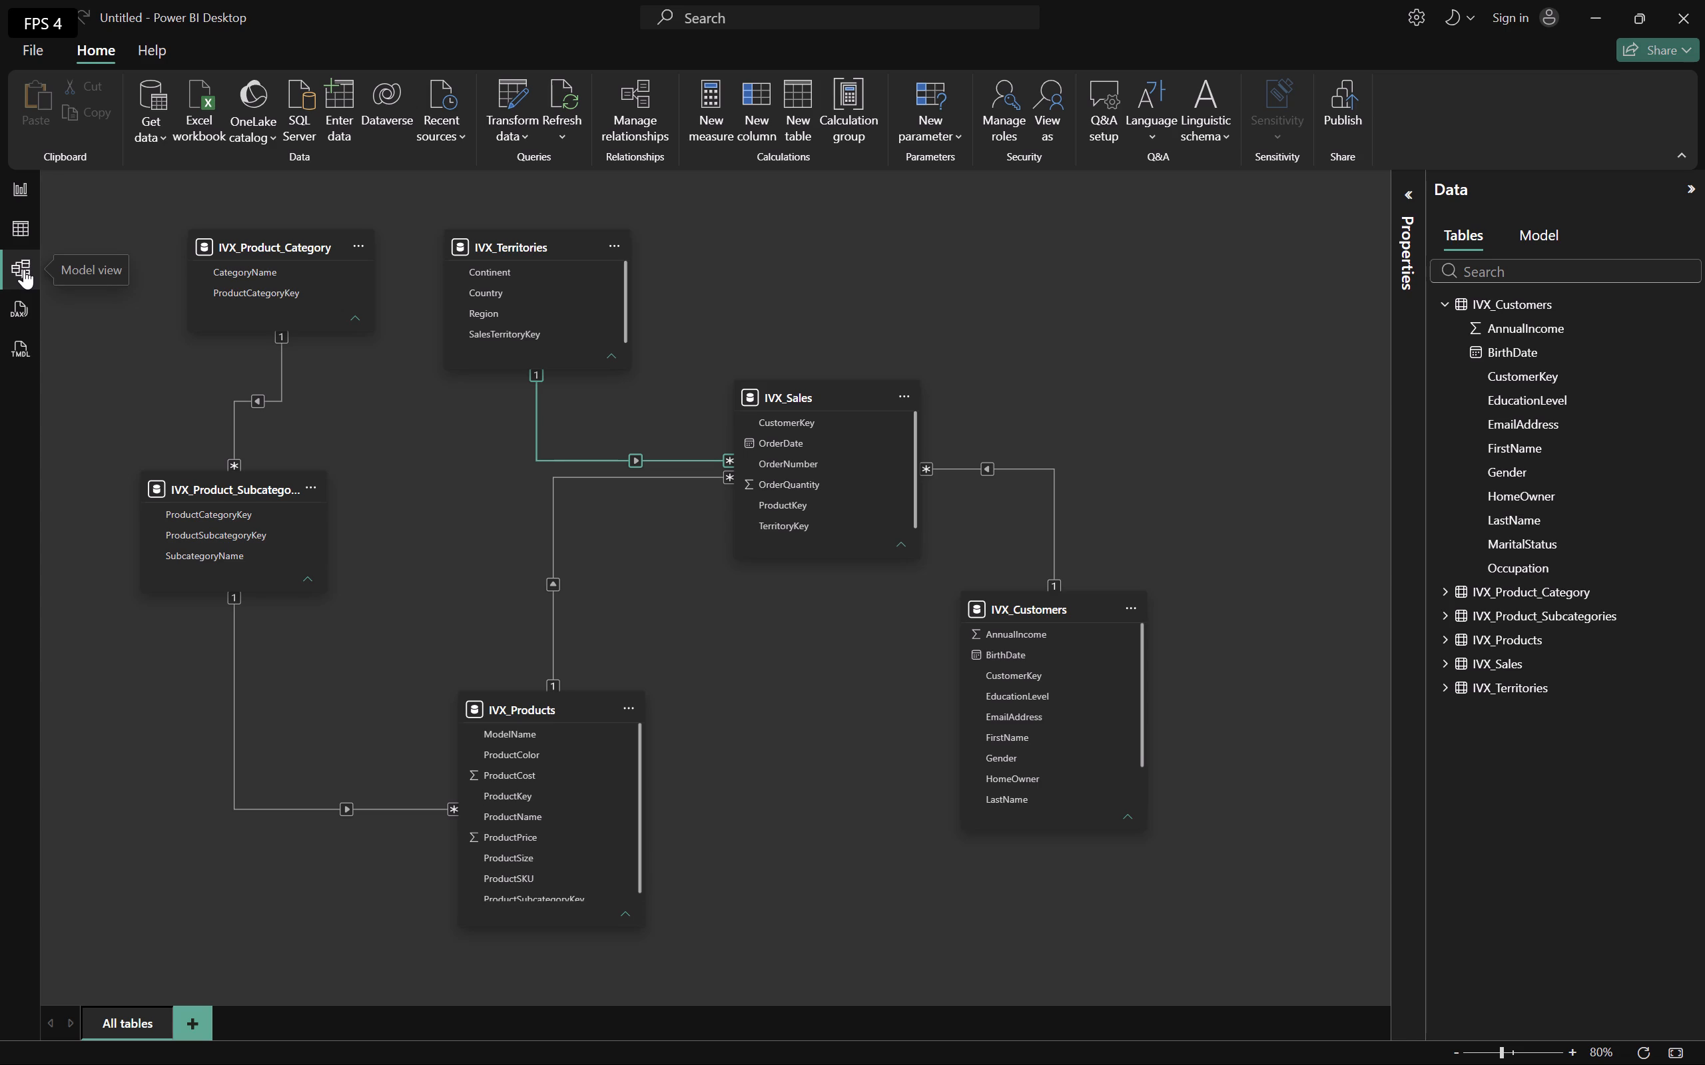
pyautogui.click(633, 458)
pyautogui.rightClick(635, 459)
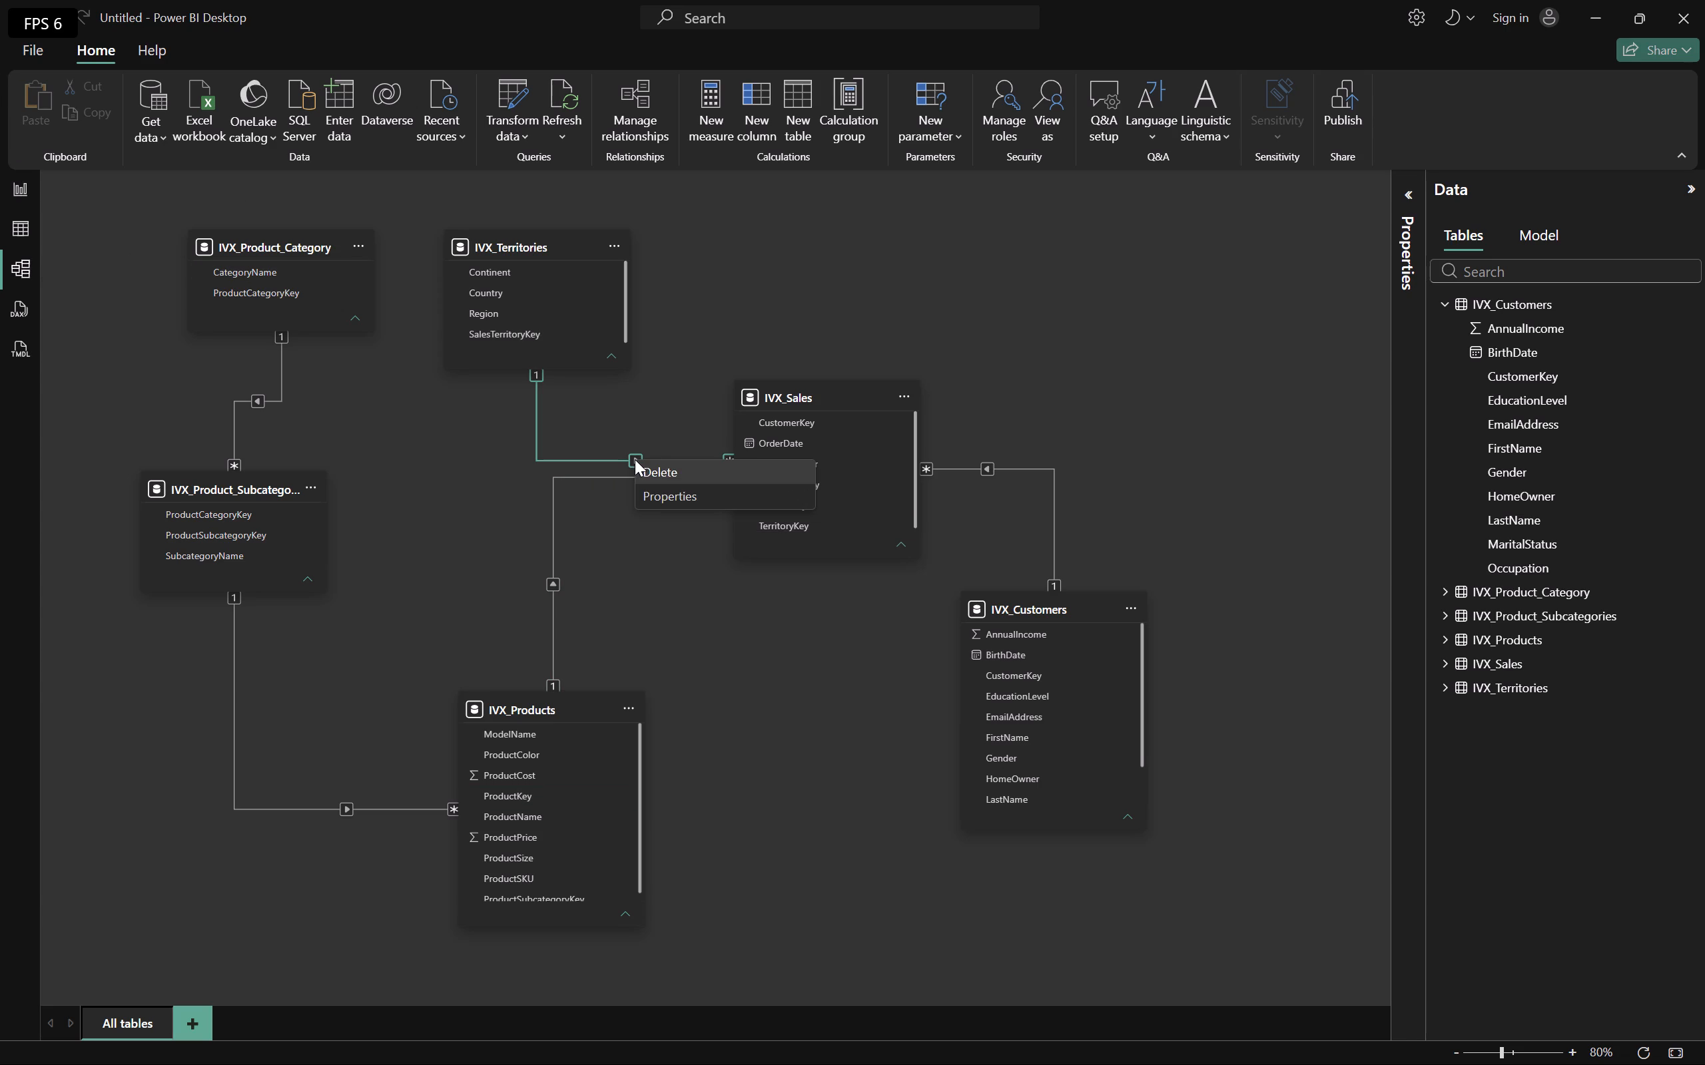
pyautogui.click(655, 412)
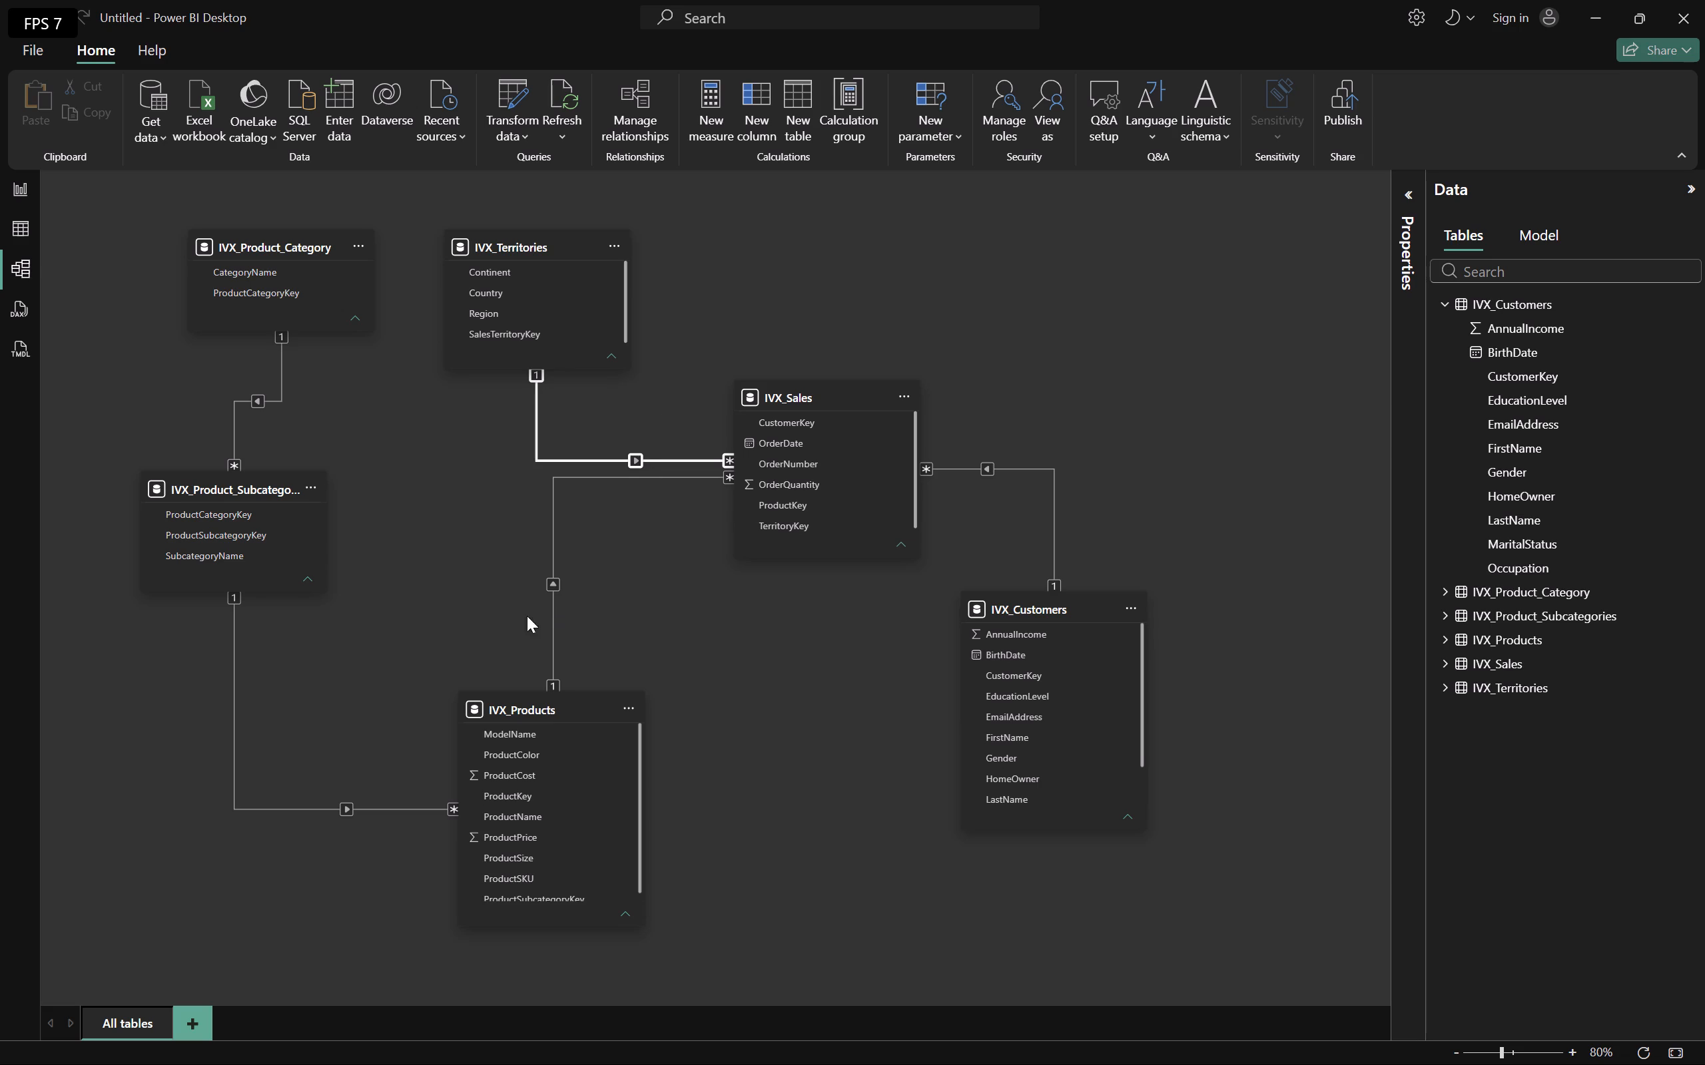
# In the model diagram, set the cross-filter direction of the IVX_Sales to IVX_Products relationship to Both and save it.
pyautogui.doubleClick(555, 584)
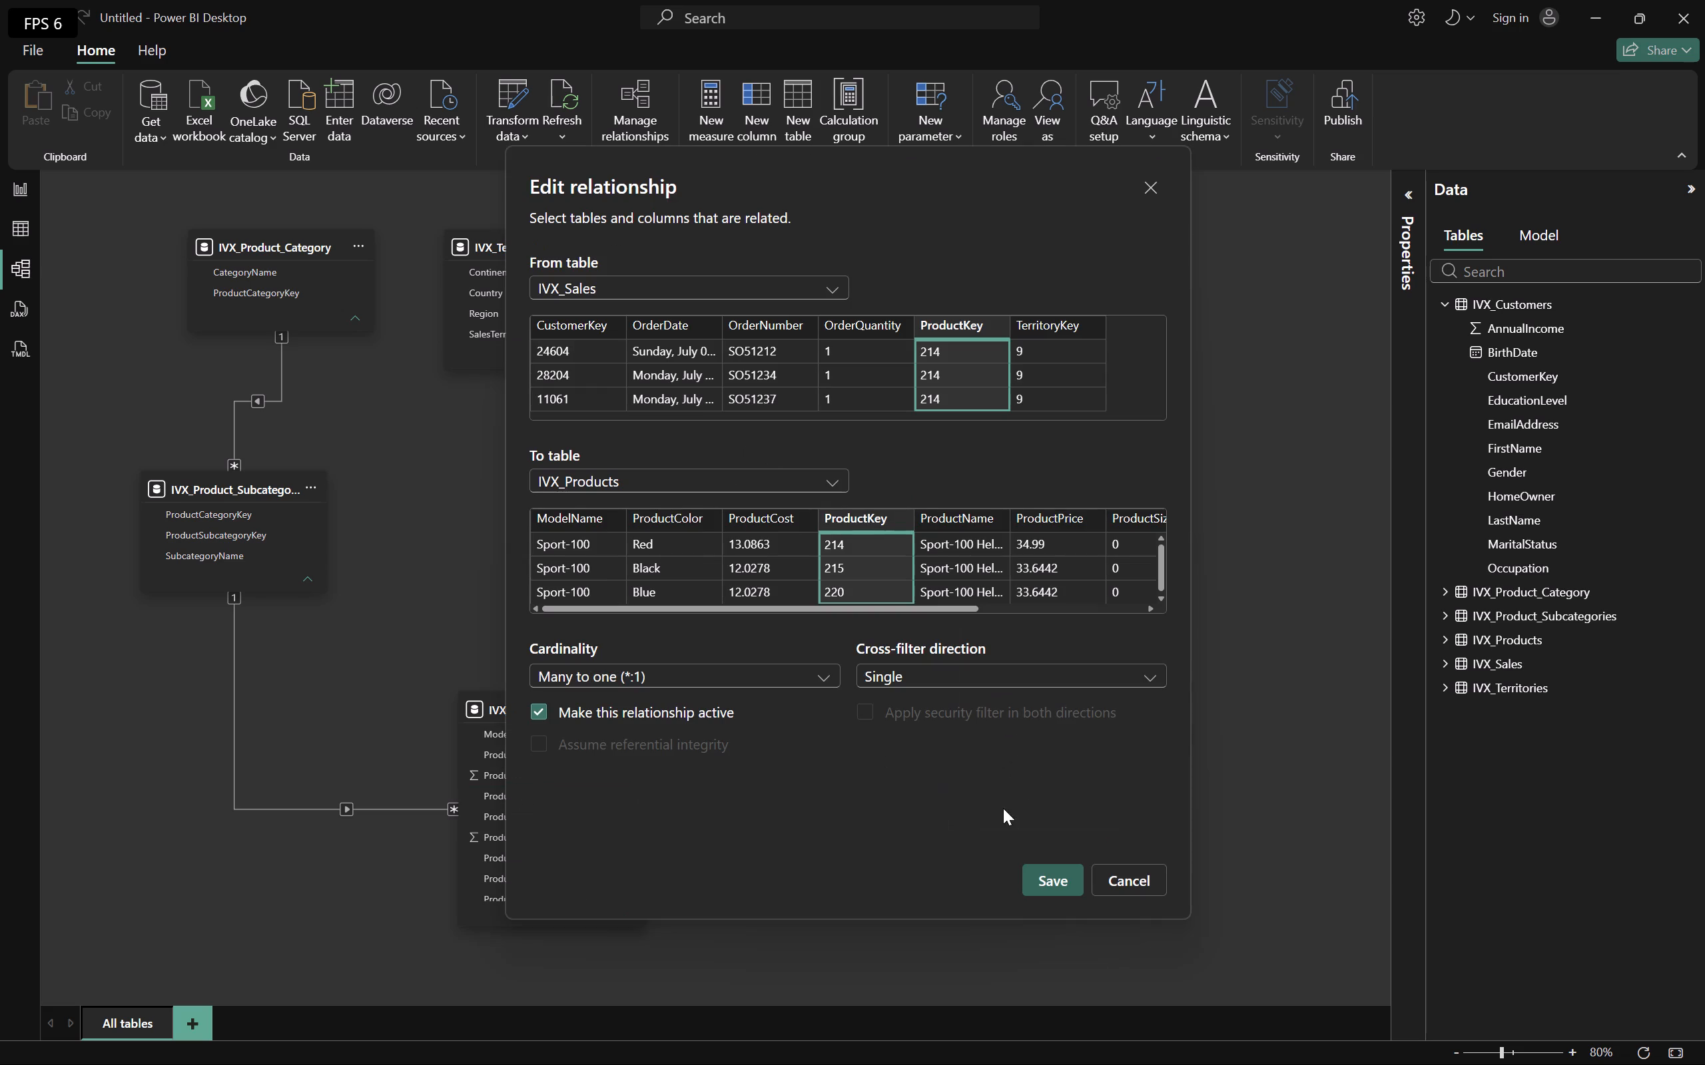
pyautogui.click(1026, 677)
pyautogui.click(1002, 724)
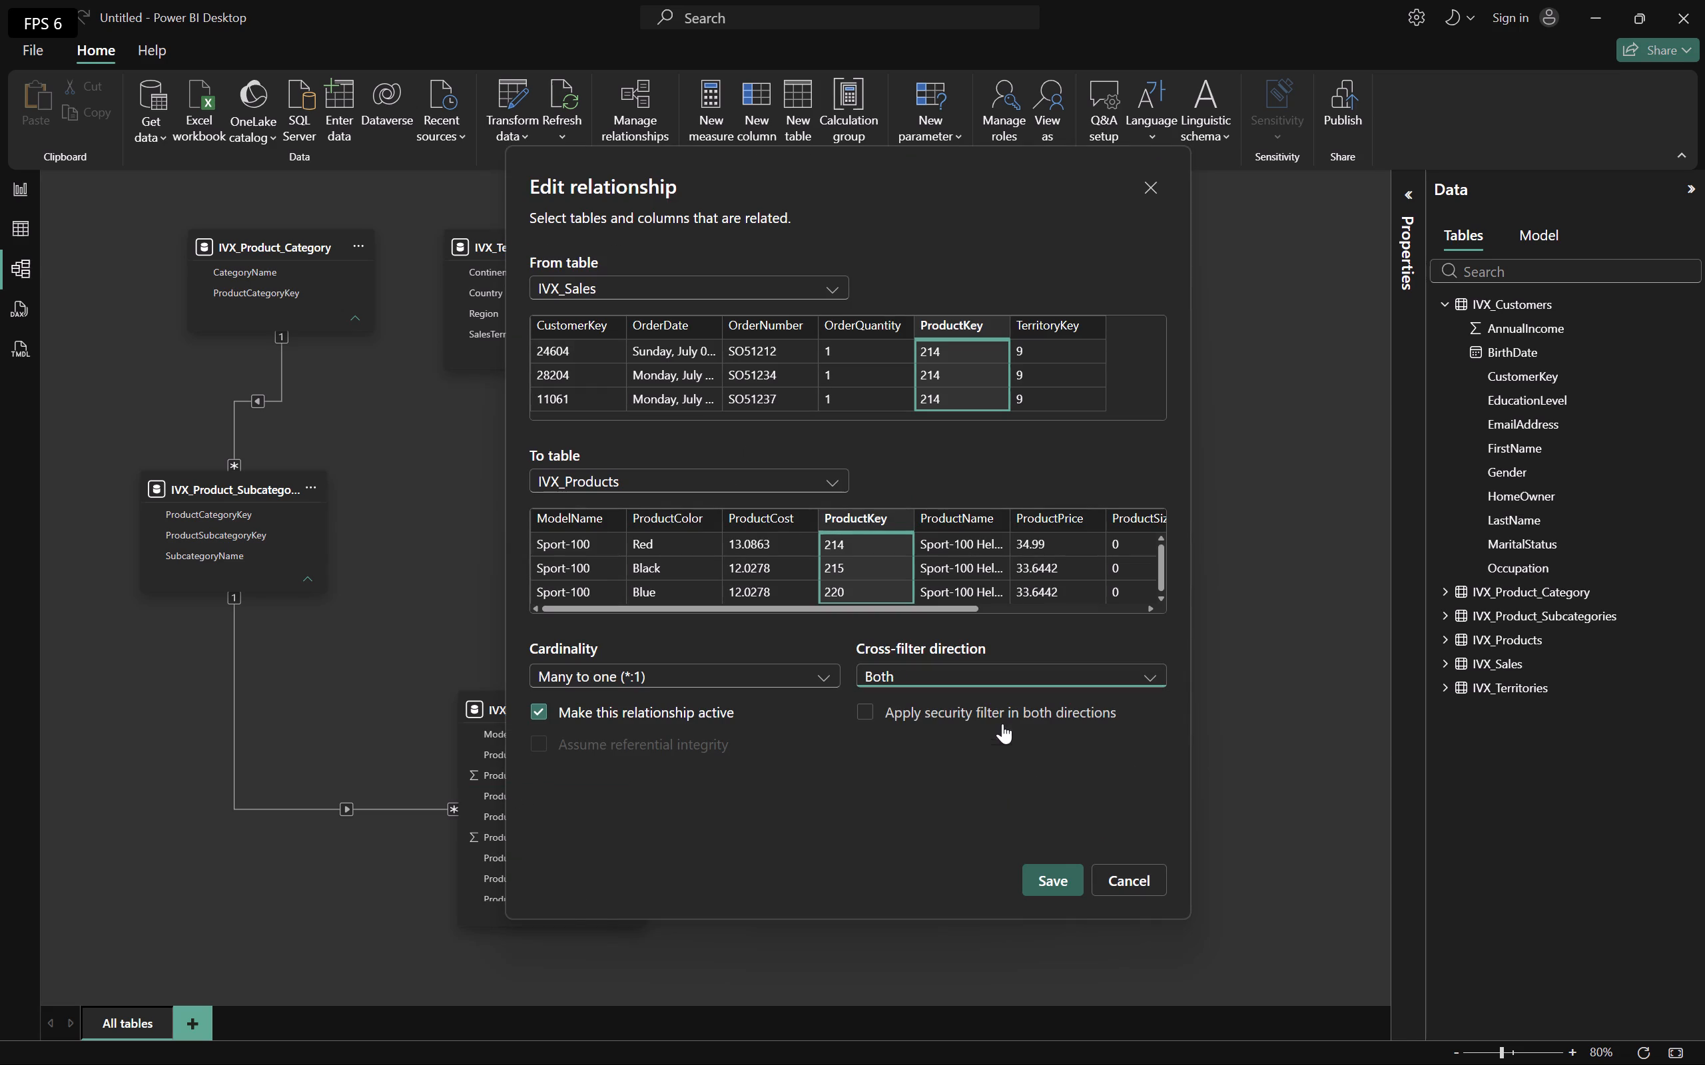
pyautogui.click(1063, 877)
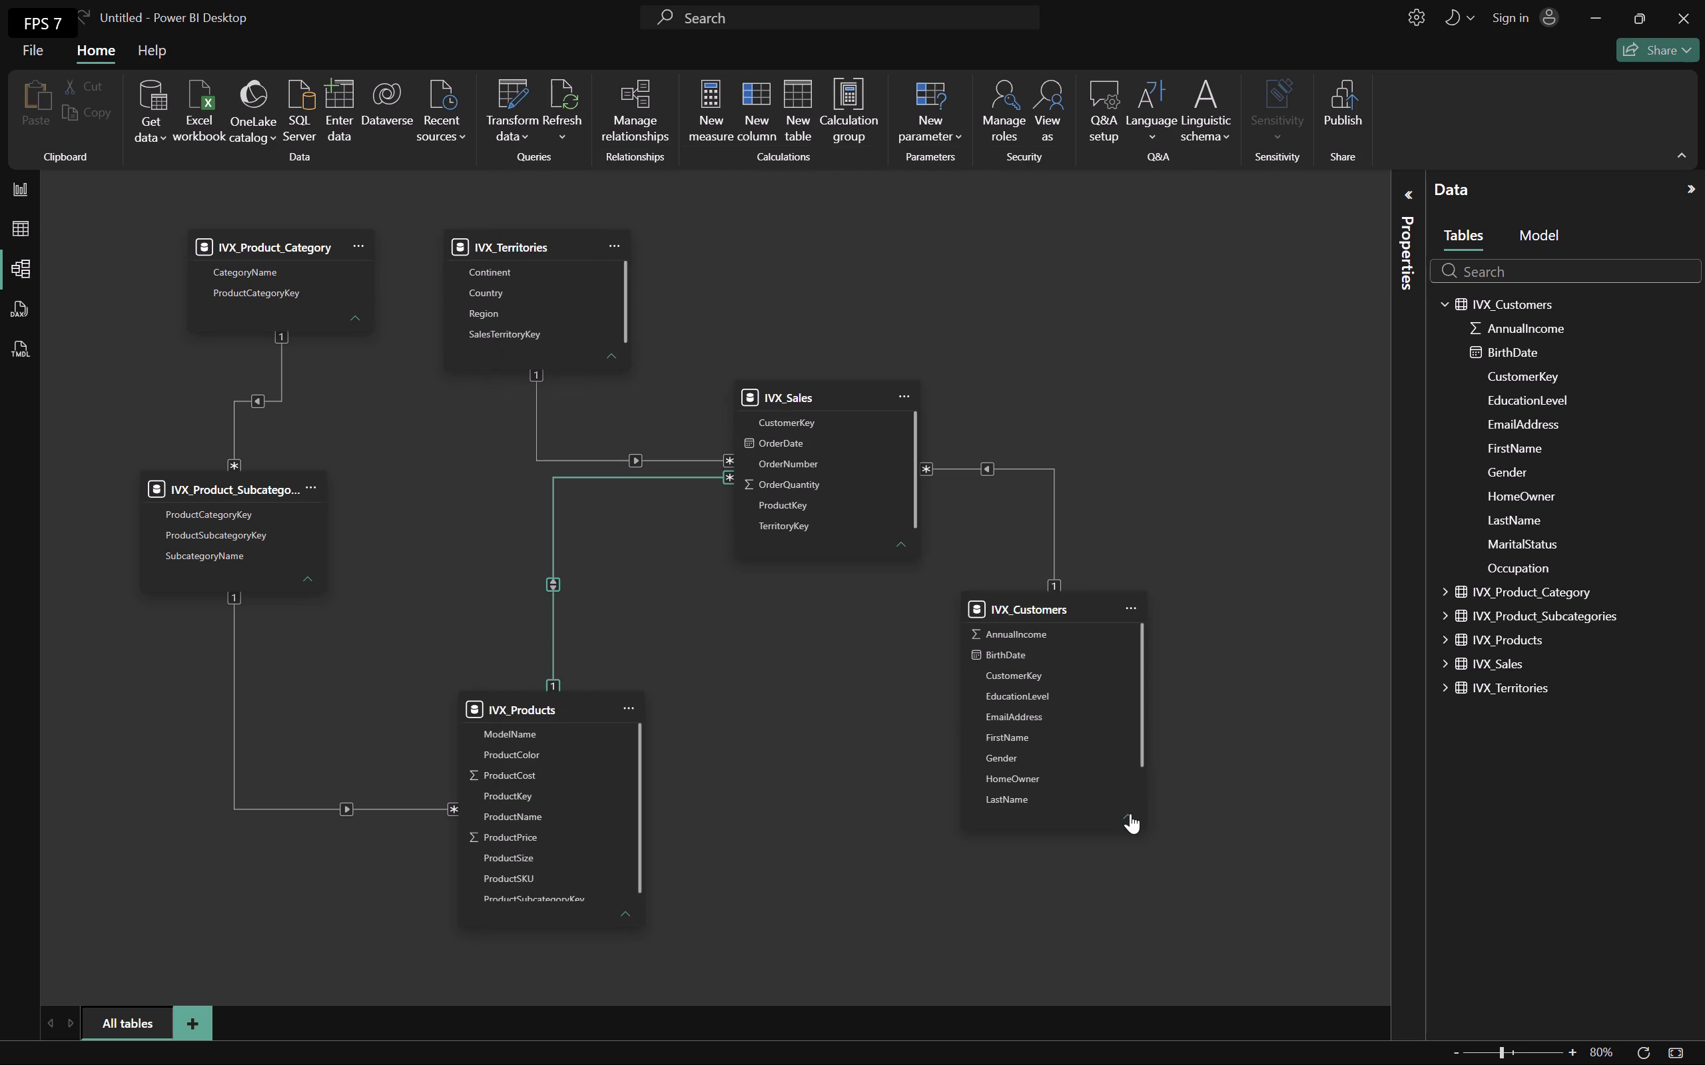
pyautogui.click(715, 706)
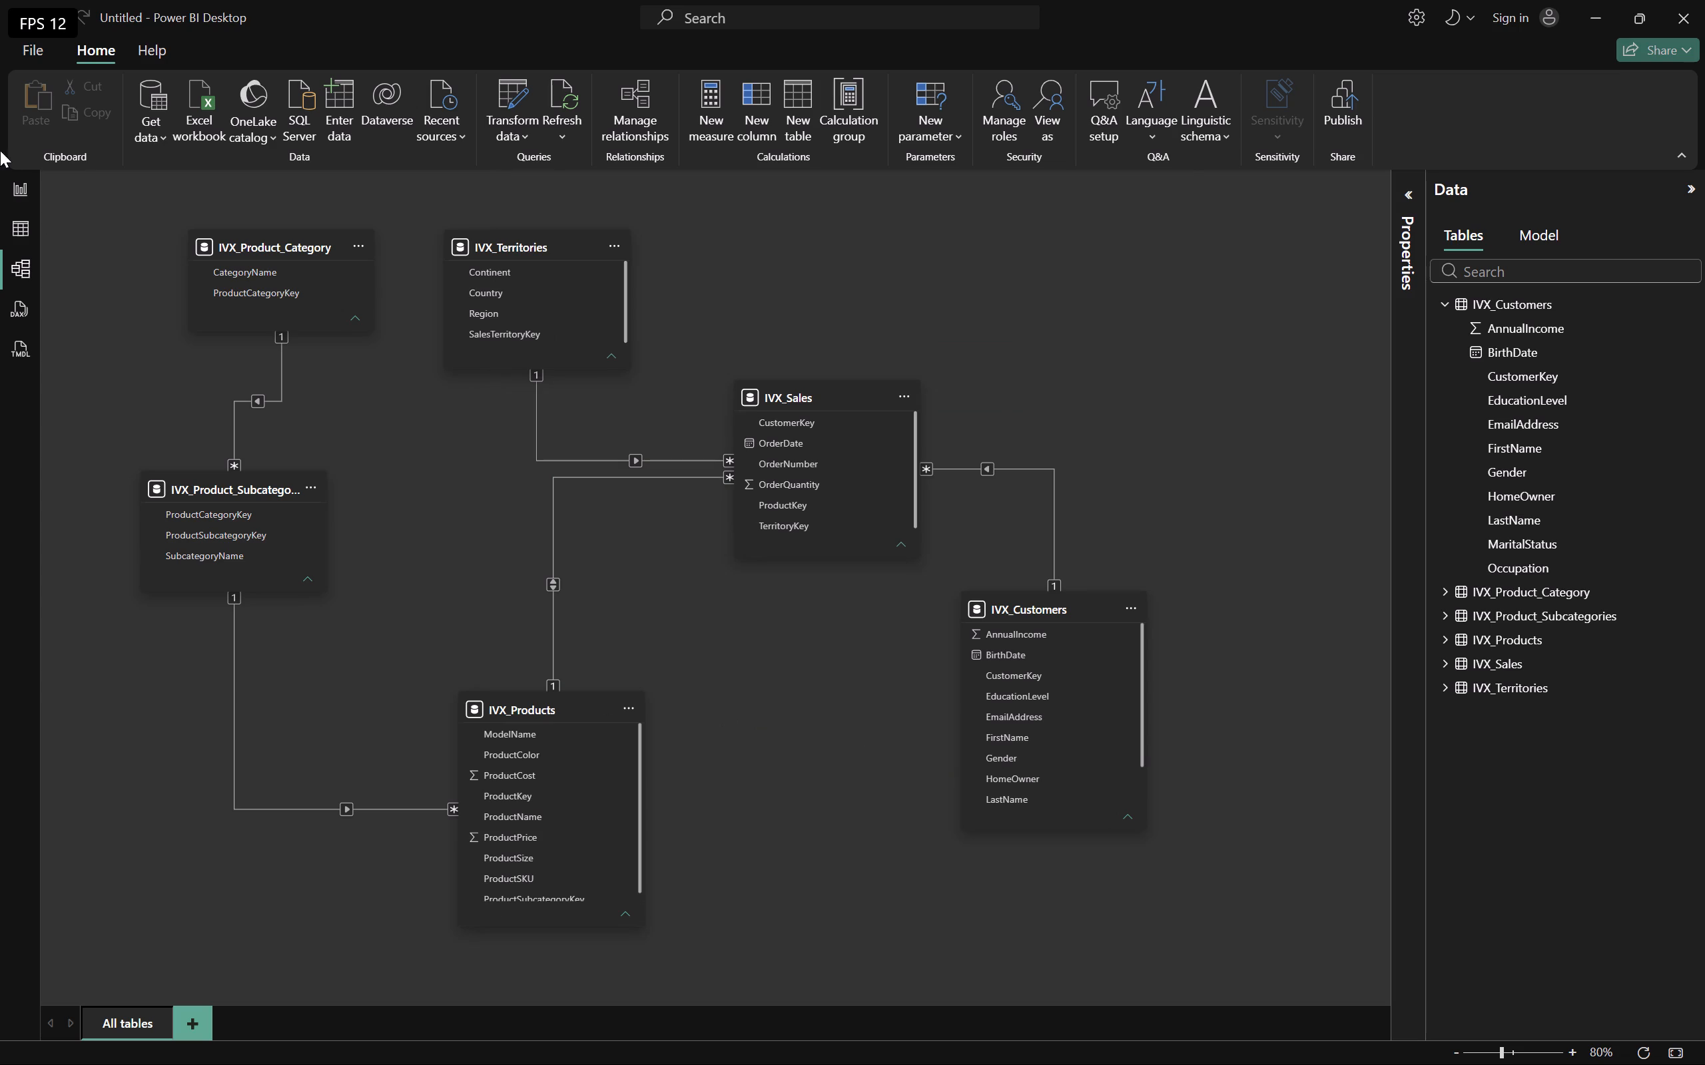
# Return to the report and check the average ProductCost for each Region in the table visual.
pyautogui.click(18, 186)
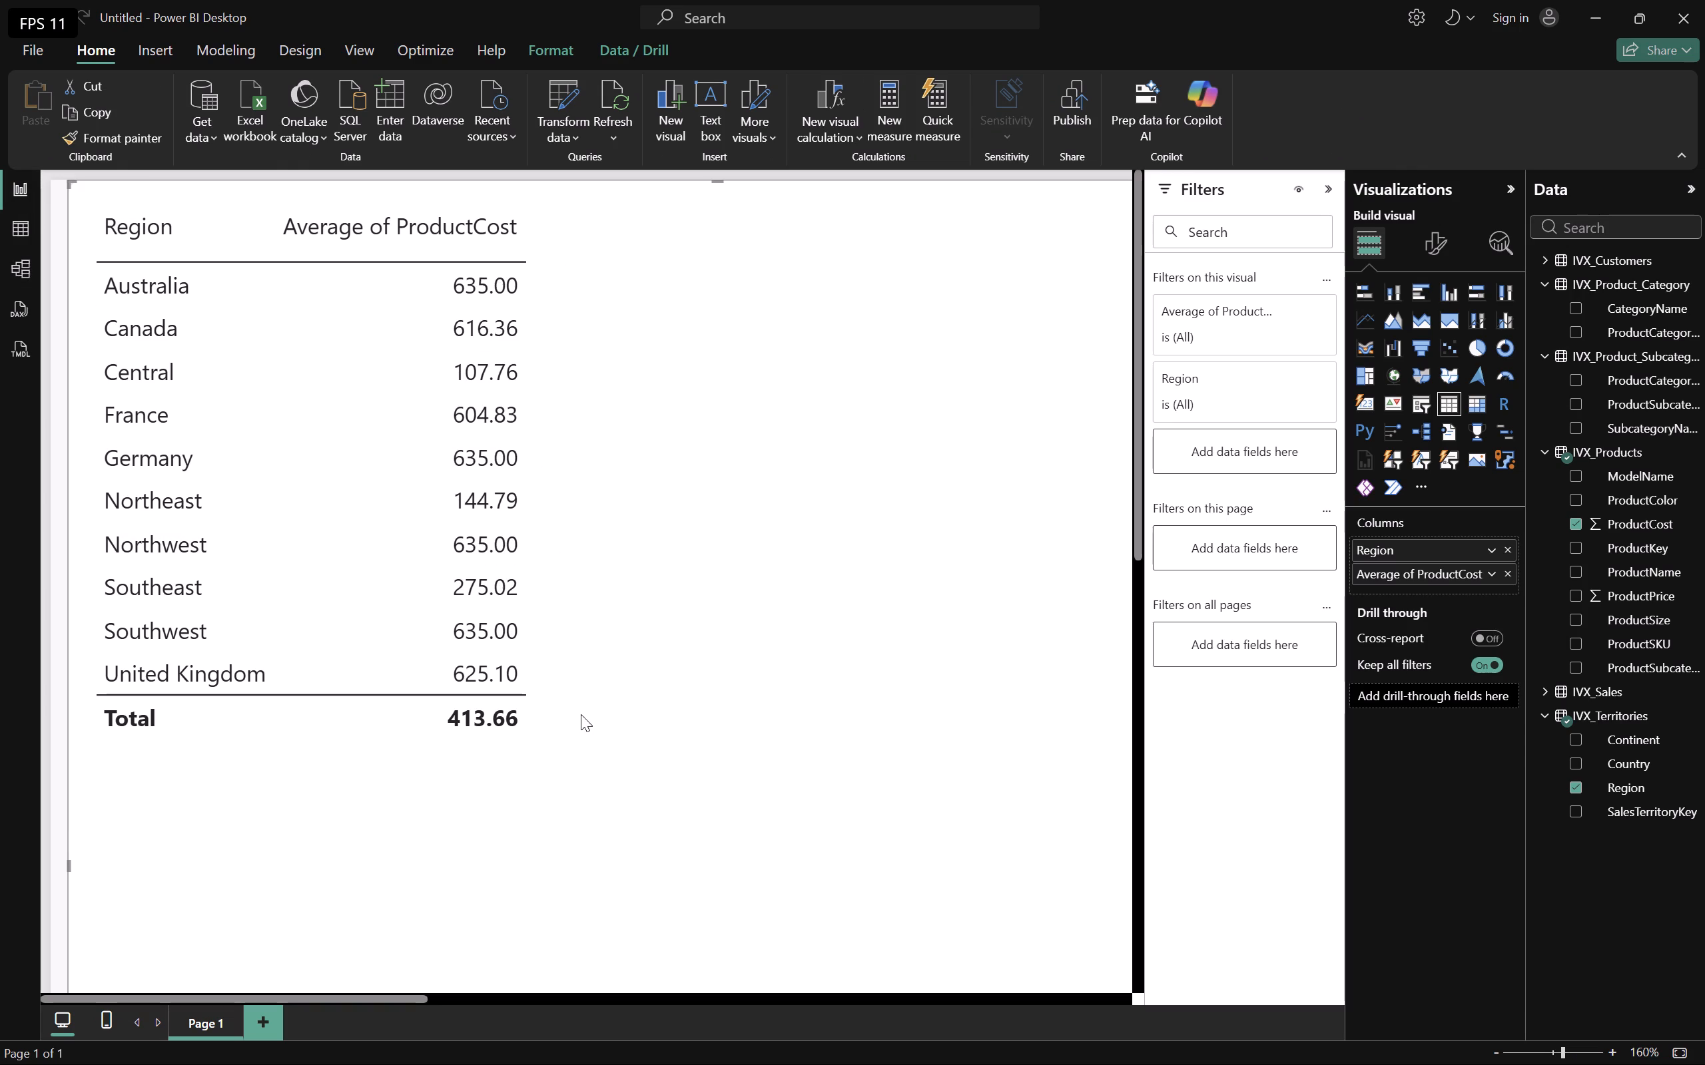
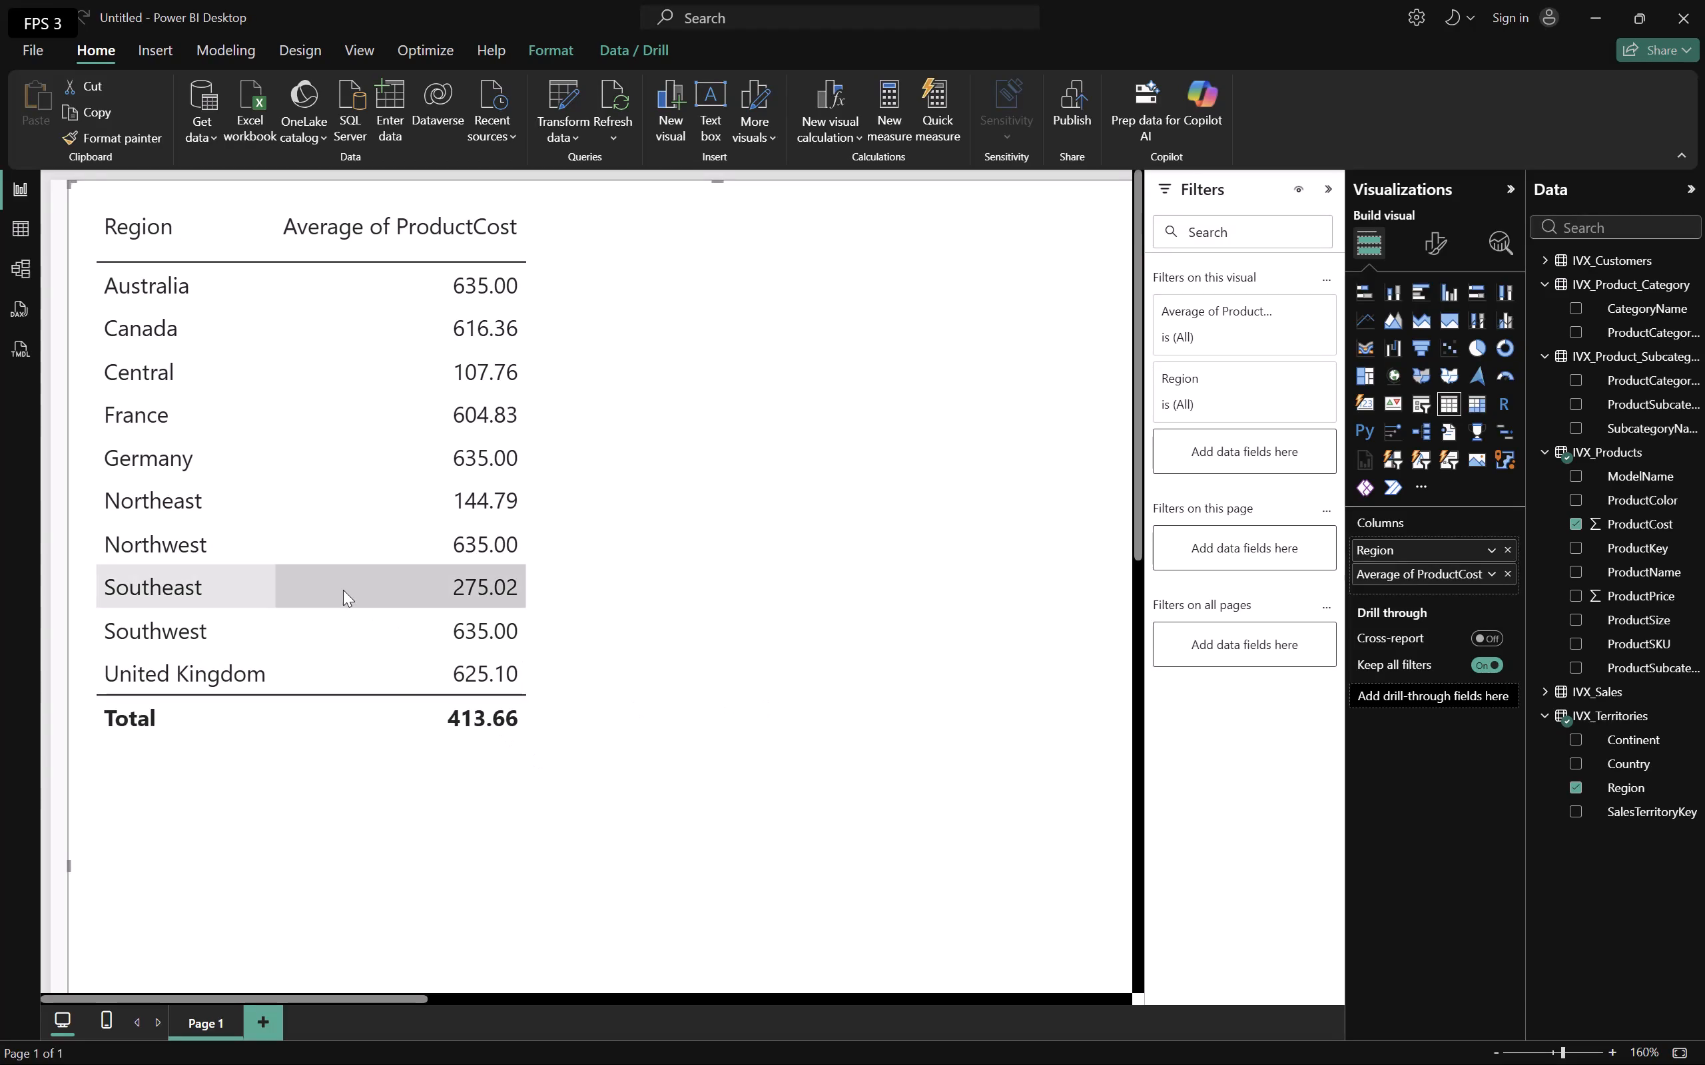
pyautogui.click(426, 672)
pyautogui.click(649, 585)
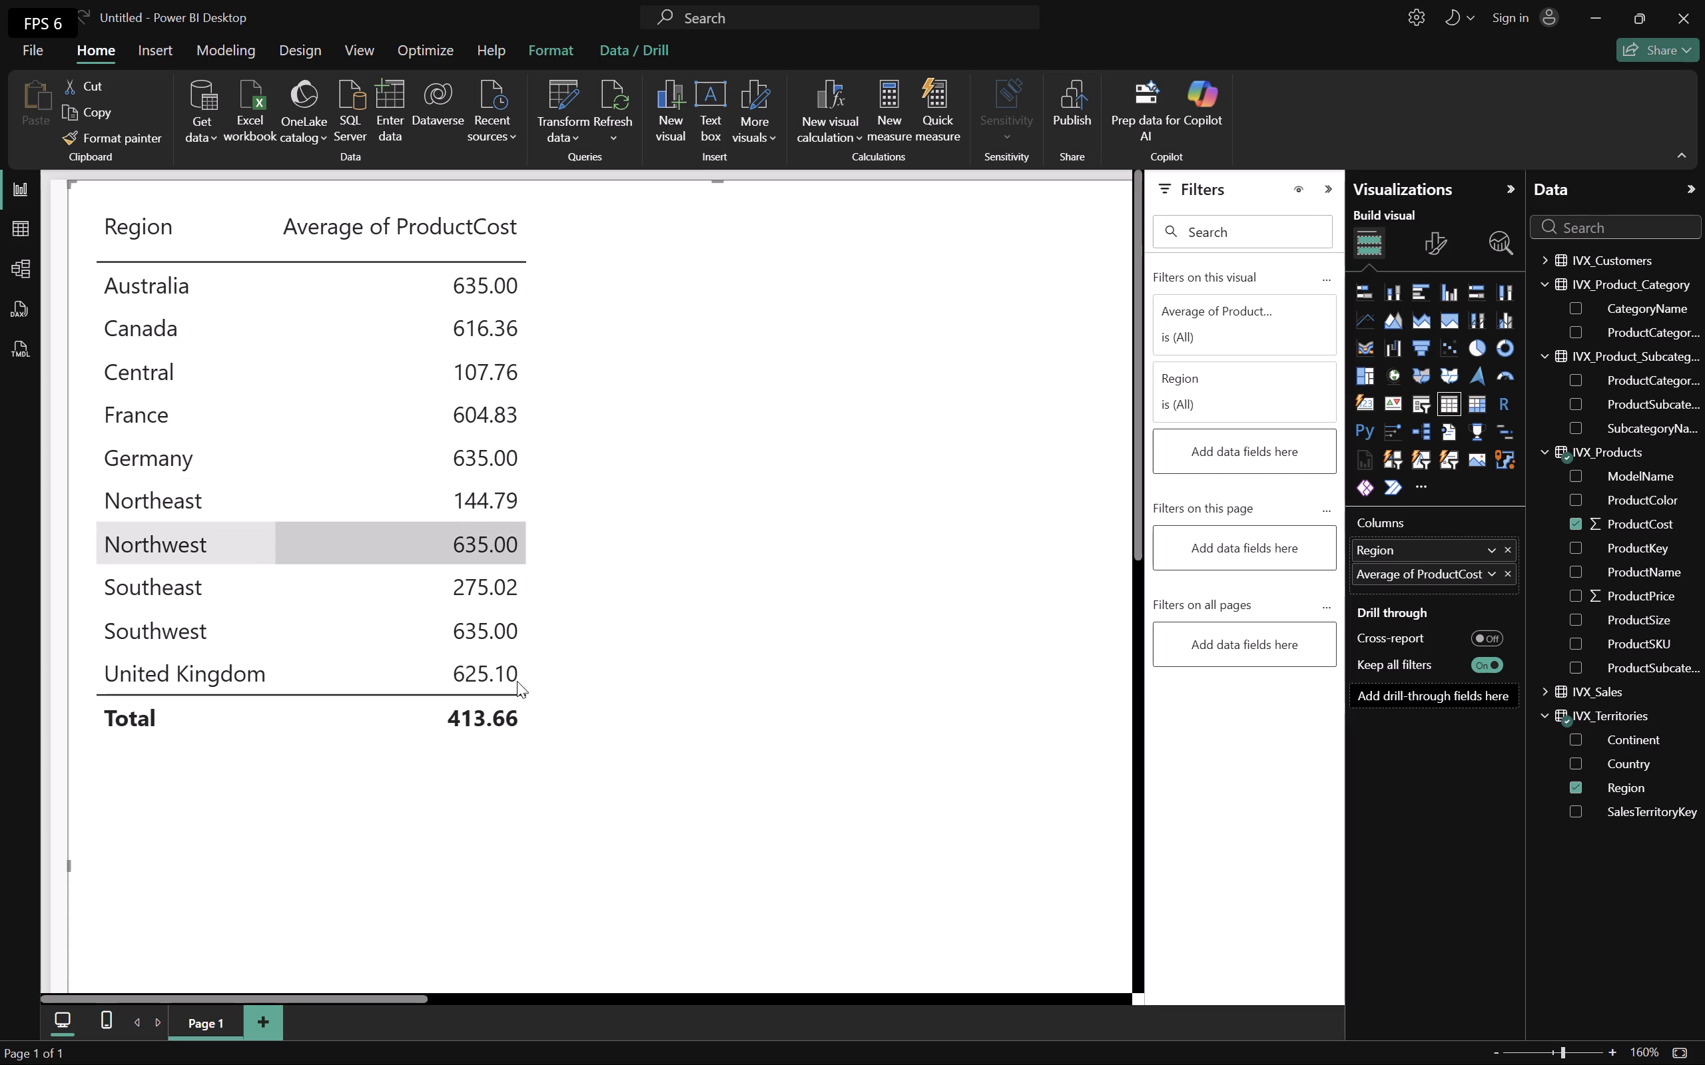
# Optimize Page 1 for mobile so the phone layout holds the Region and average ProductCost table, and return to the desktop layout.
pyautogui.click(107, 1019)
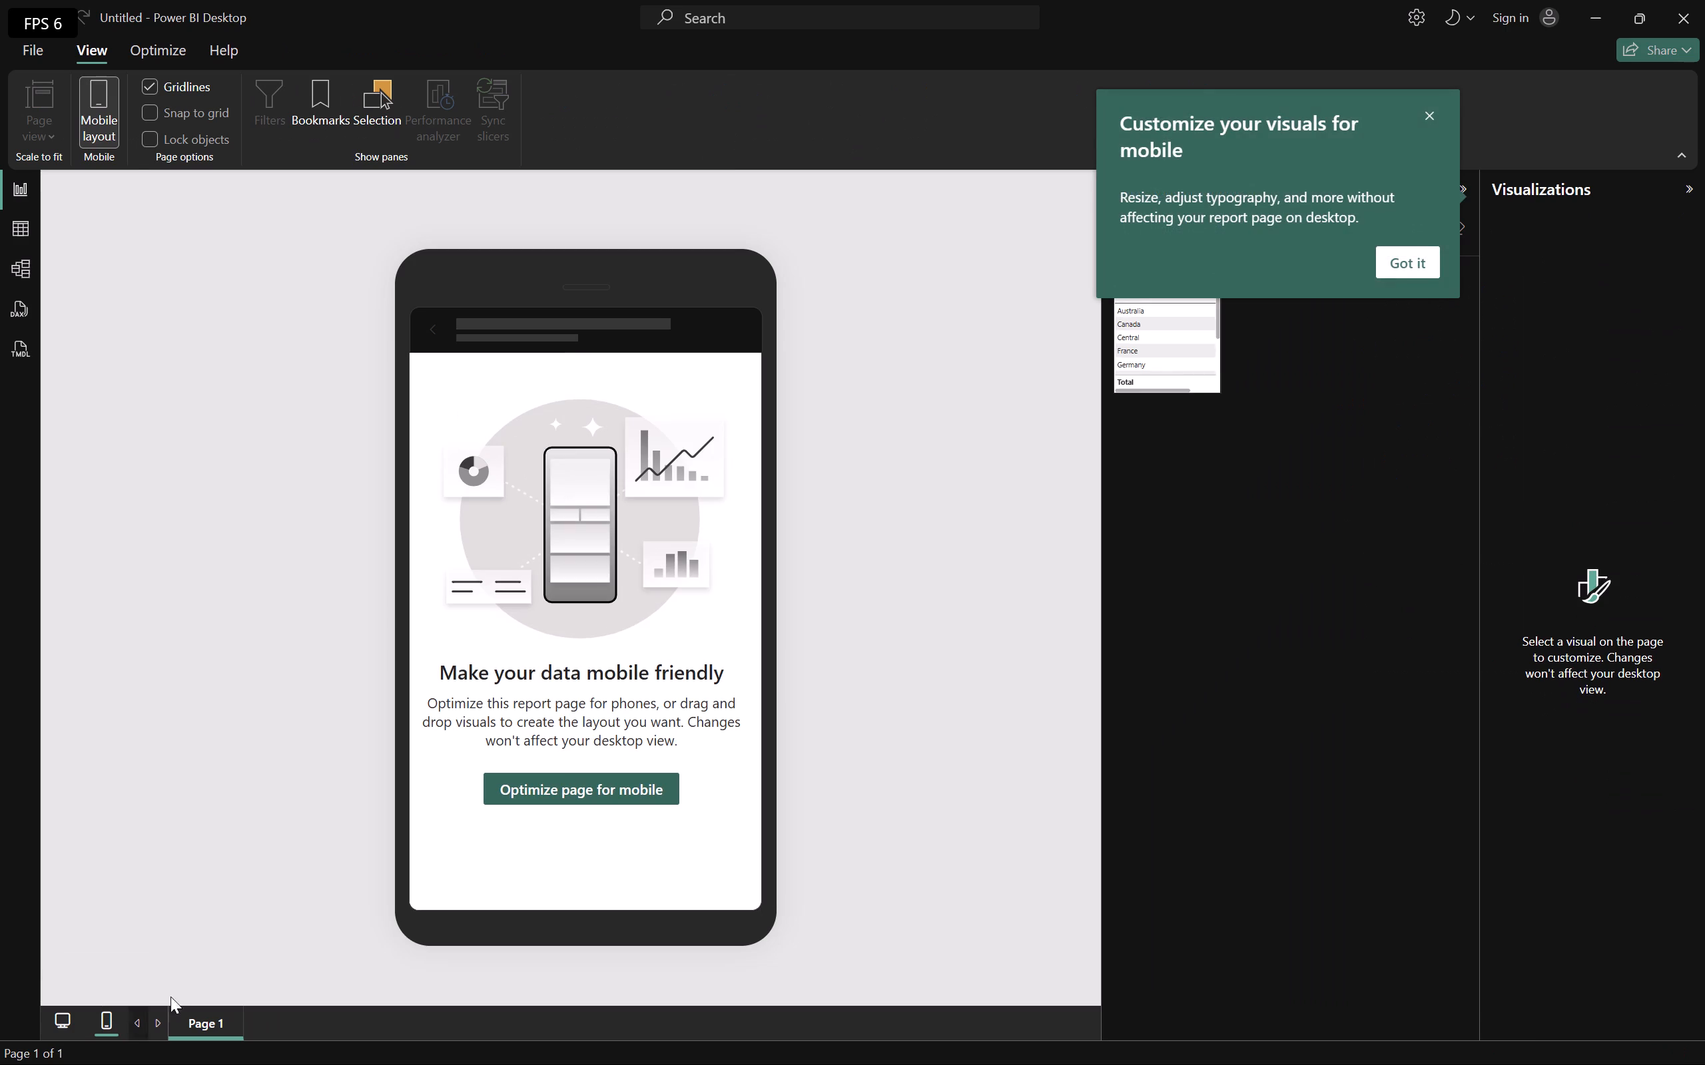
pyautogui.click(565, 785)
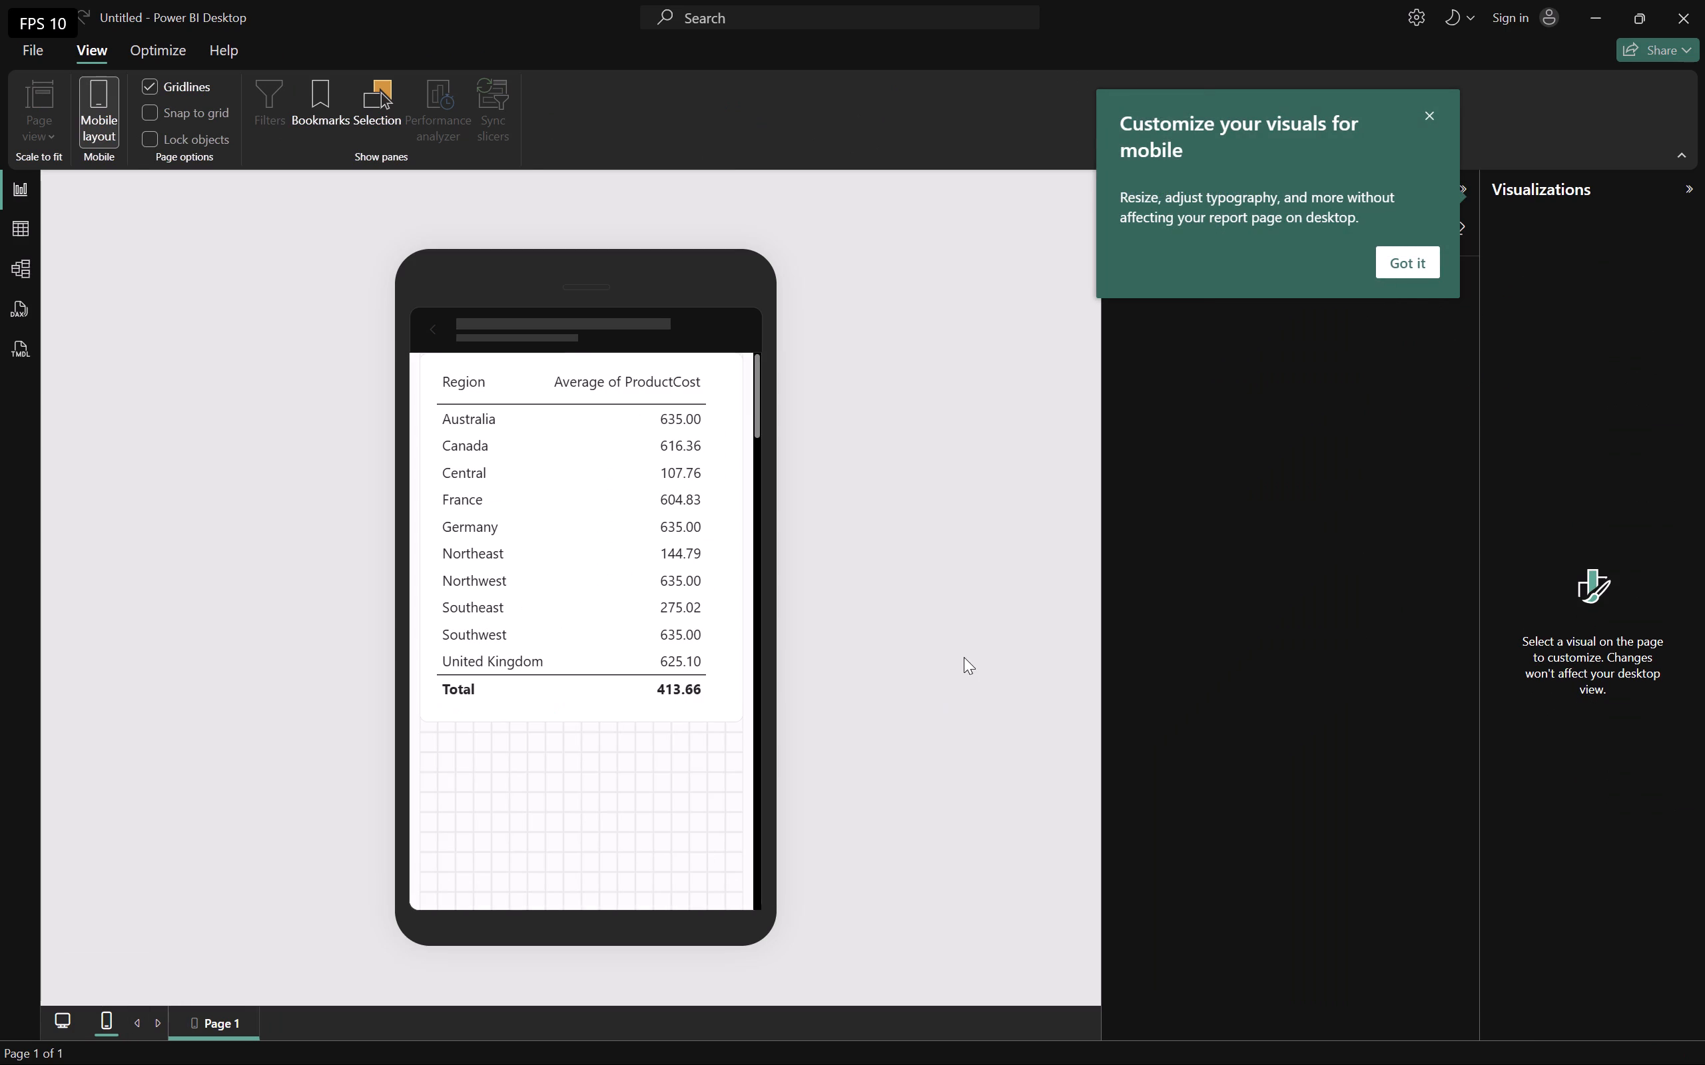
pyautogui.click(1417, 258)
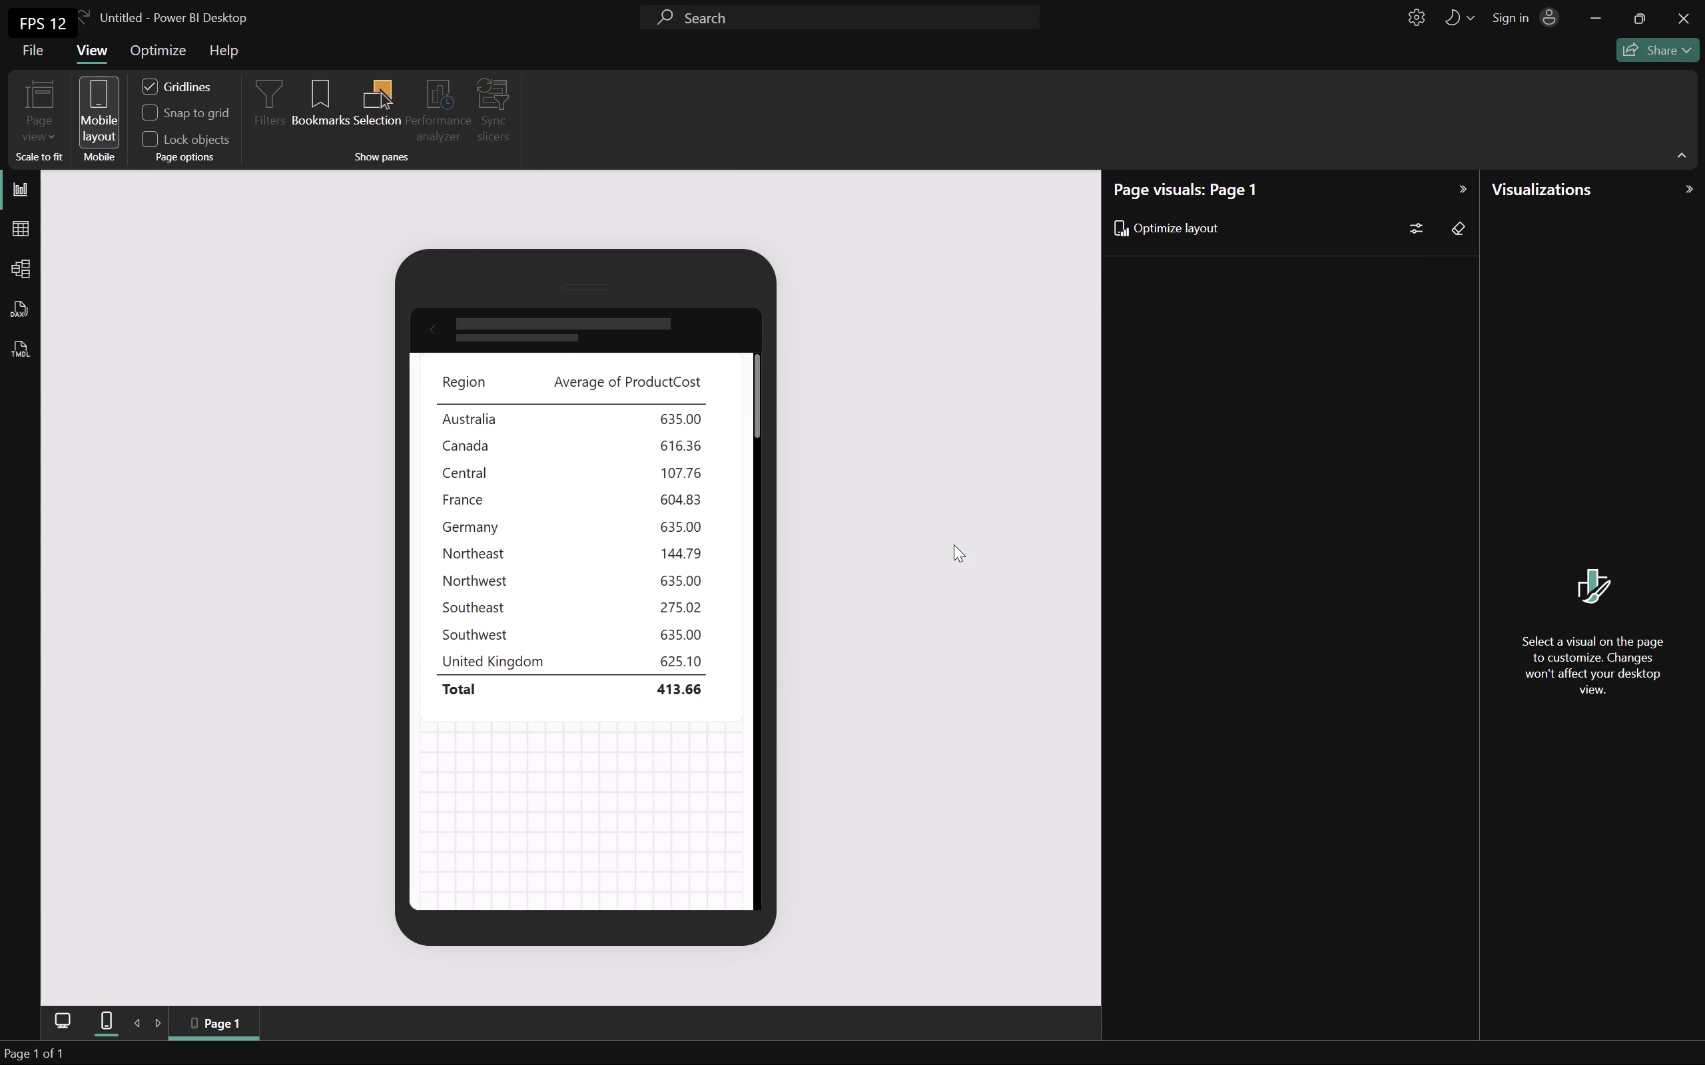
pyautogui.scroll(1, 634, 635)
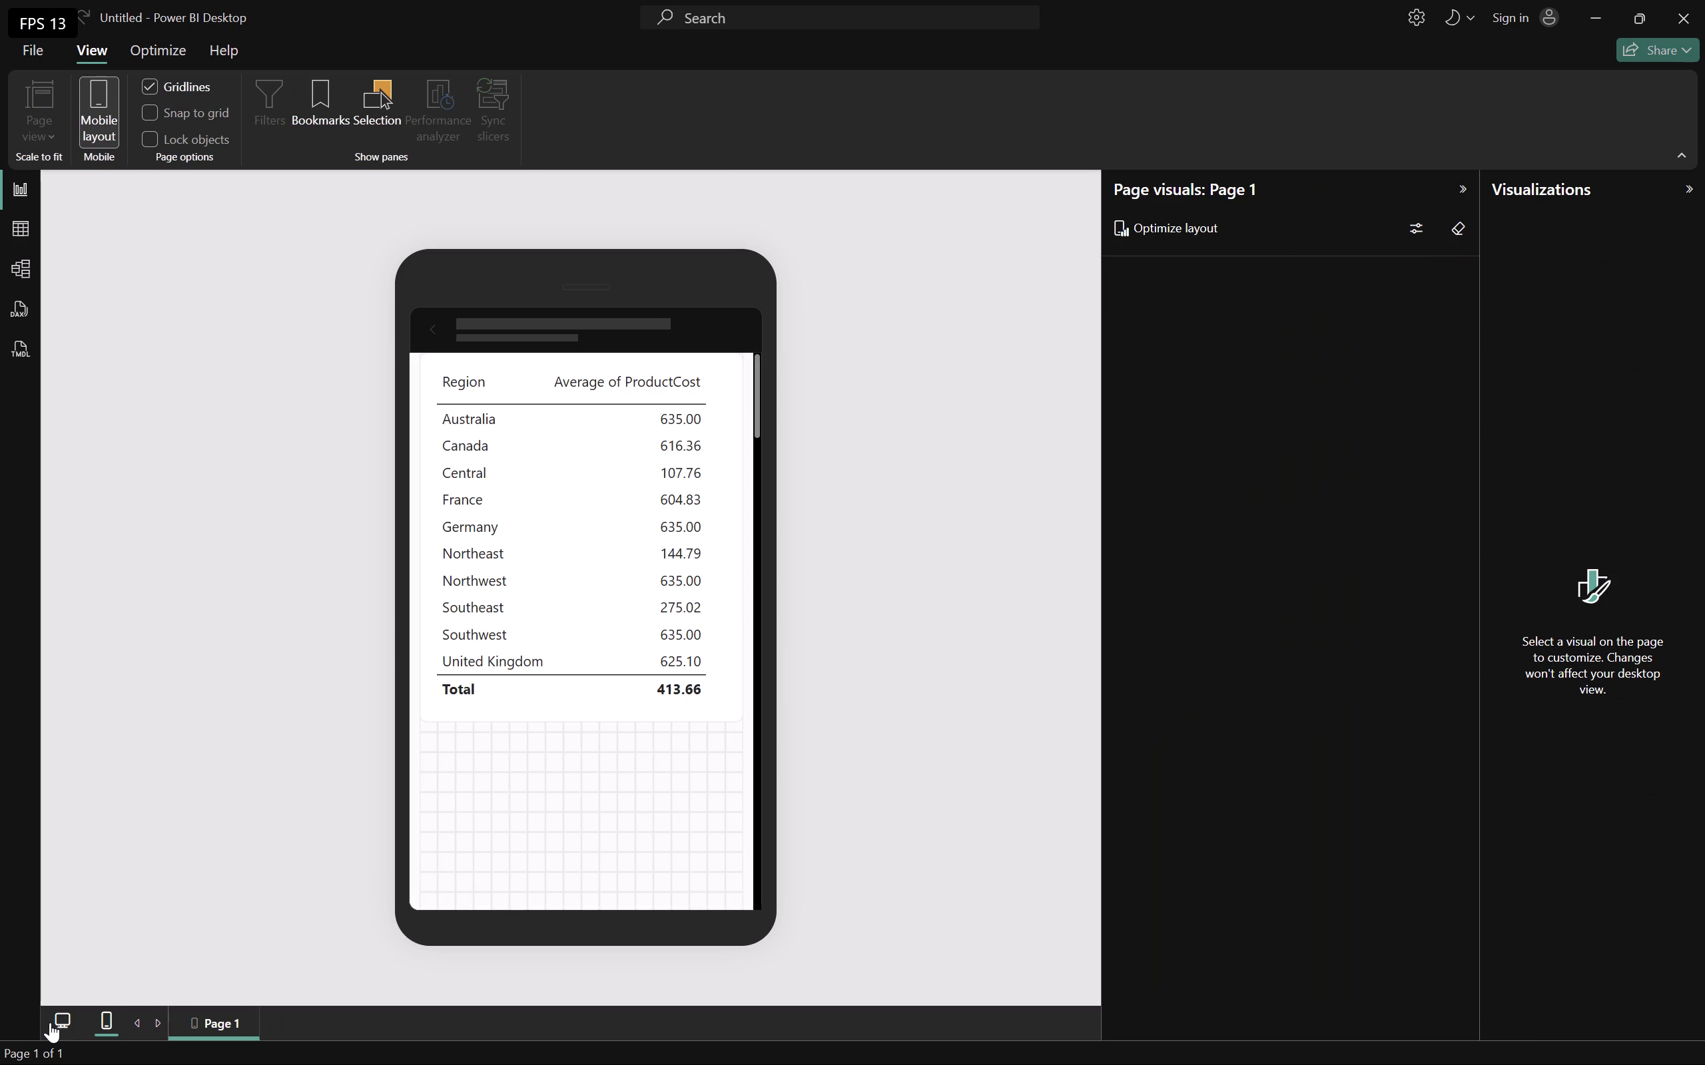
pyautogui.click(55, 1022)
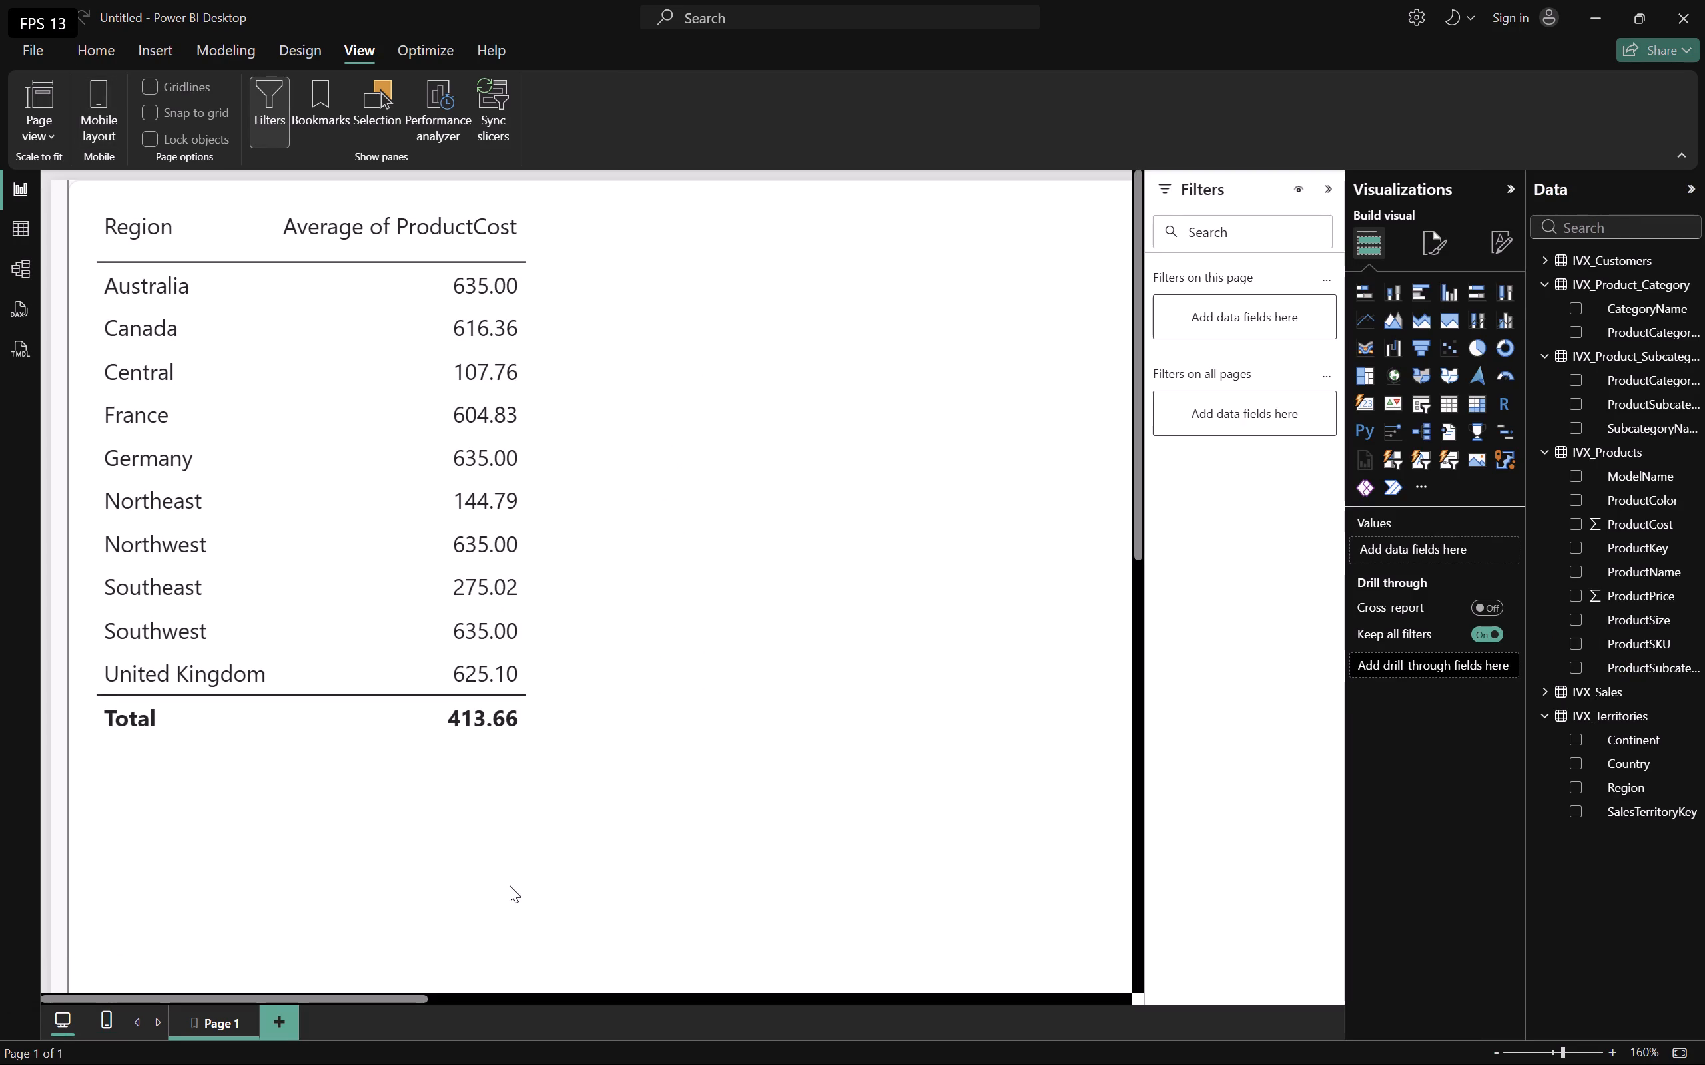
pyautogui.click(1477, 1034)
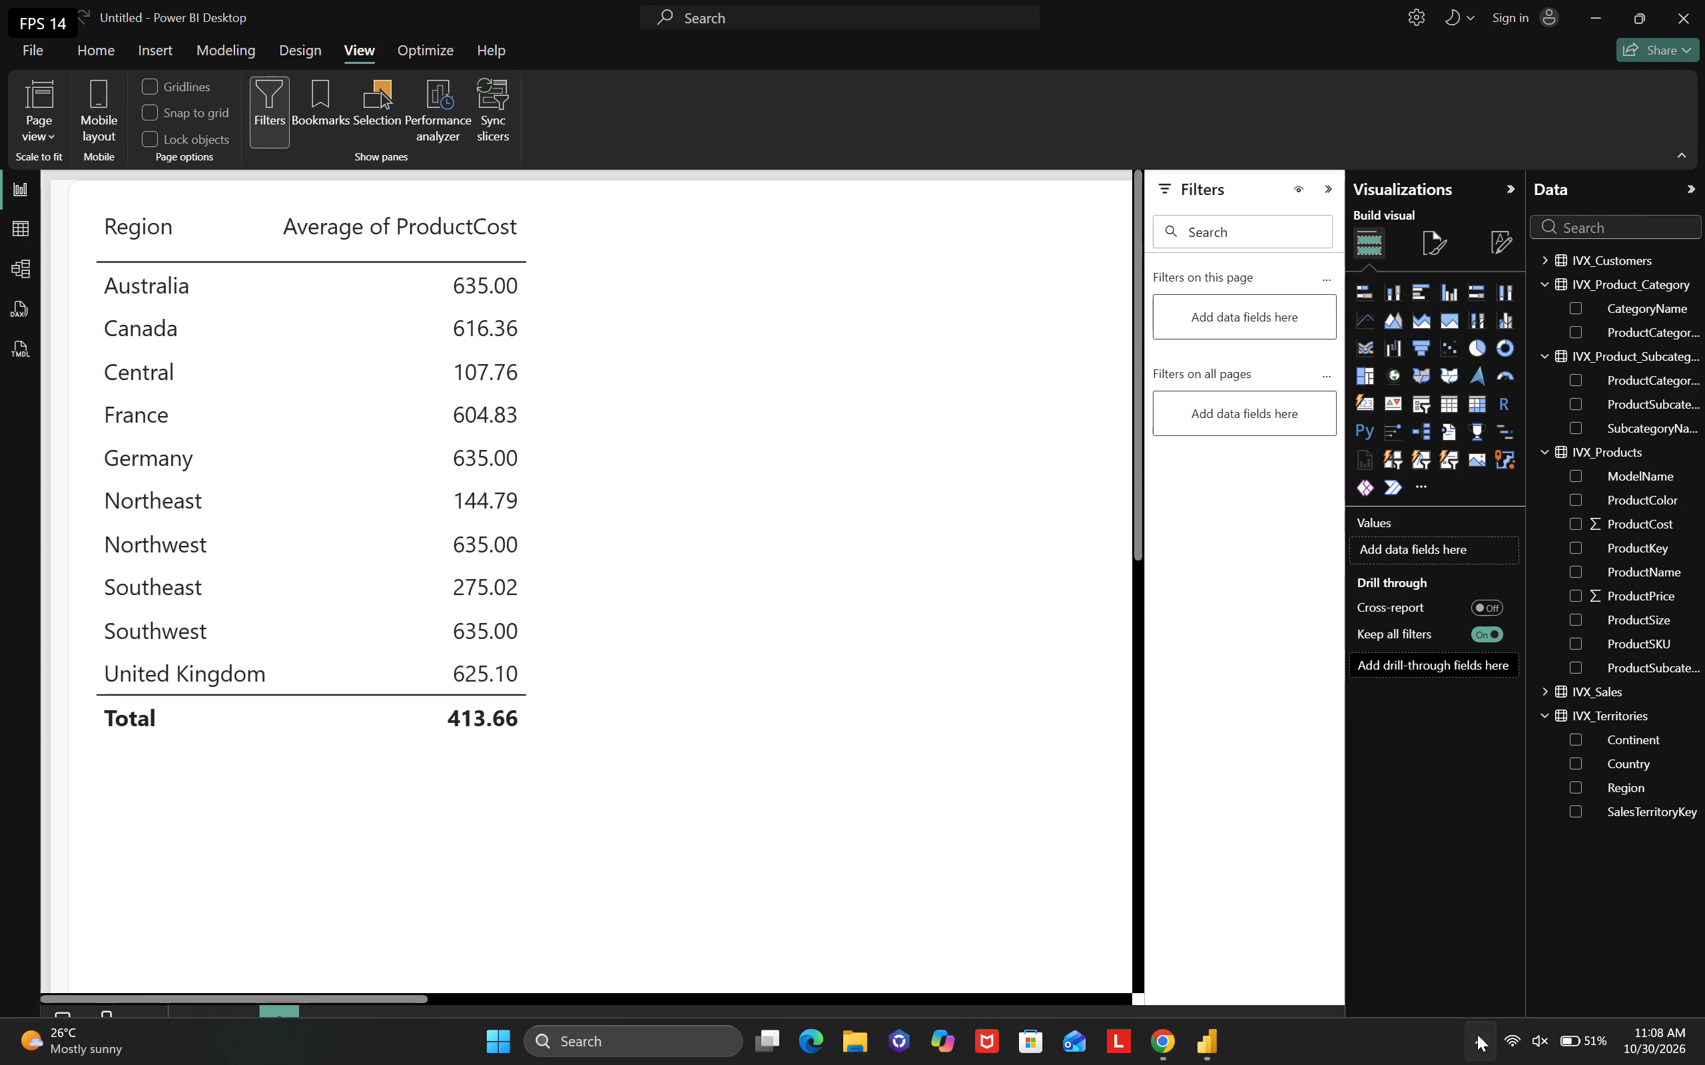